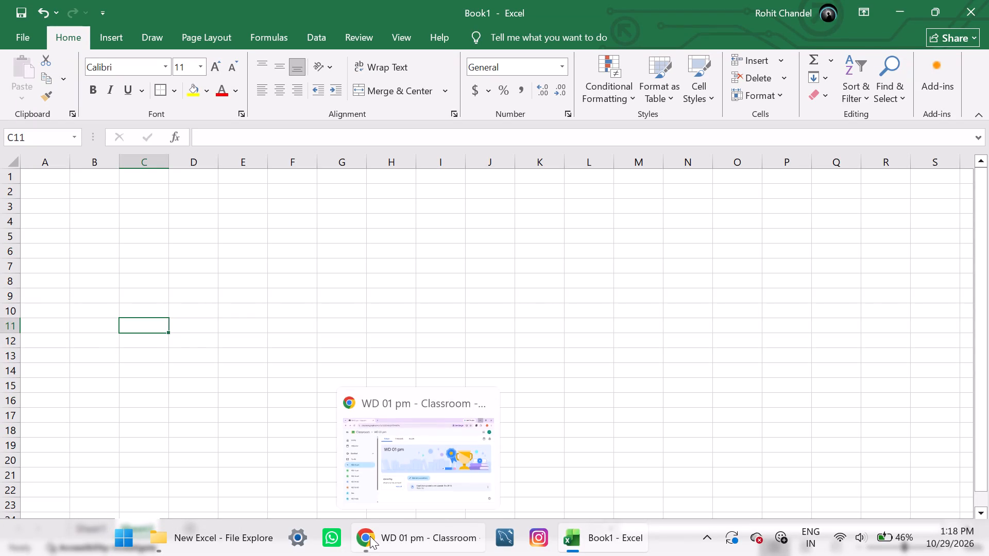
Switch to Chrome, refresh the WD 01 pm class stream and view the Excel Datasets material, returning to the Excel workbook.
click(370, 536)
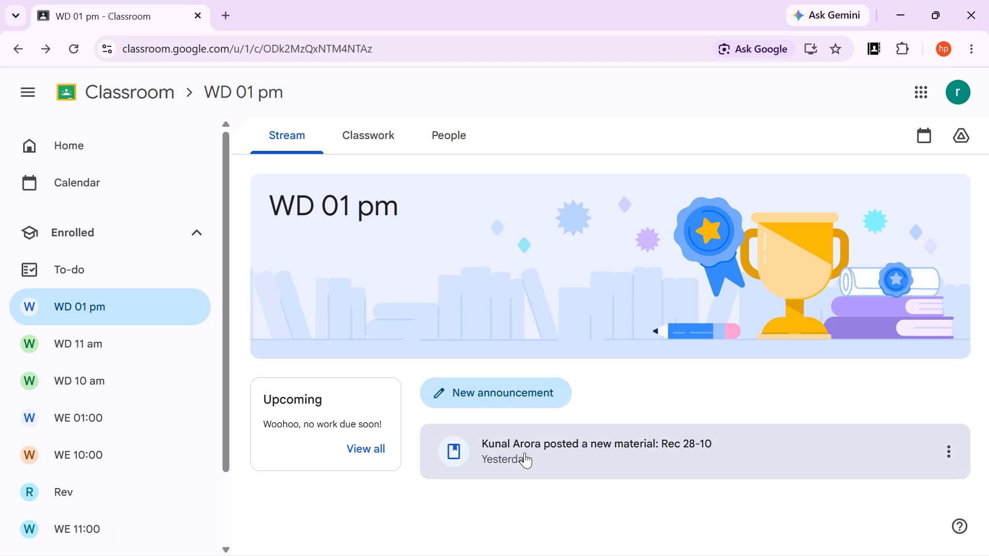
key(ctrl+r)
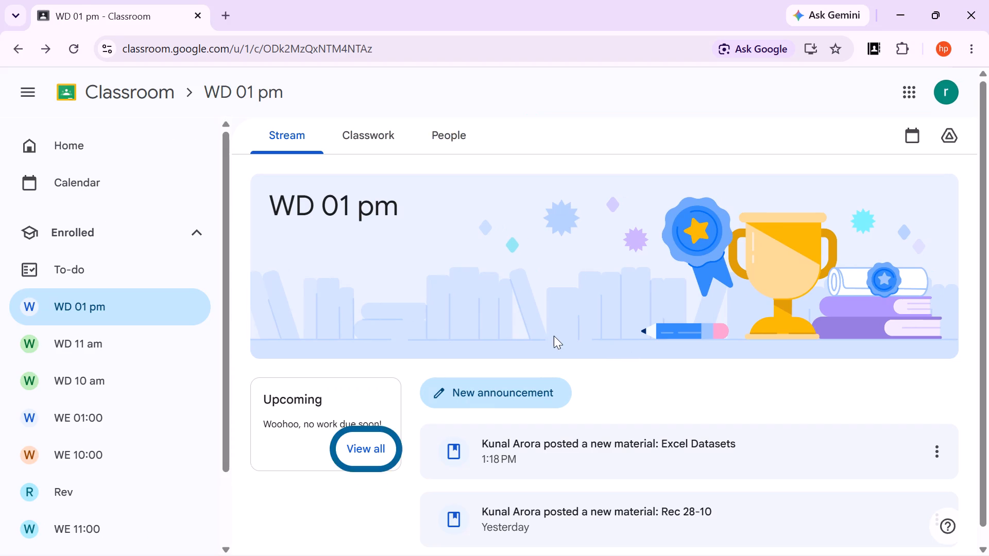
click(667, 434)
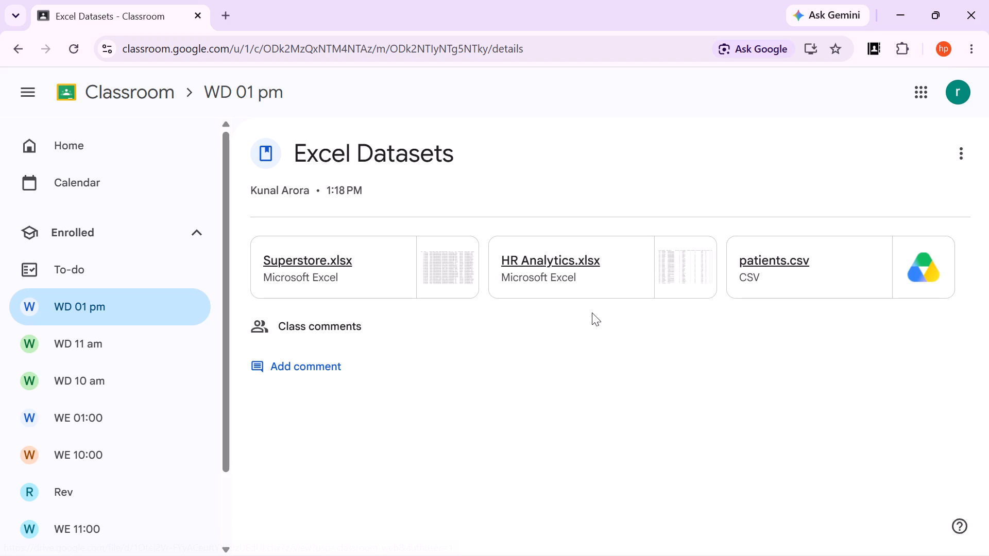
click(892, 0)
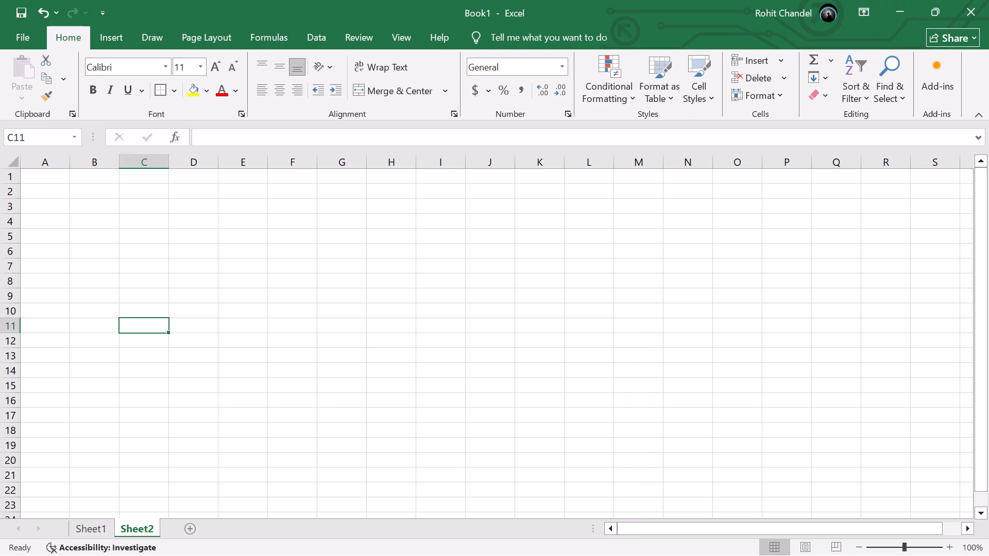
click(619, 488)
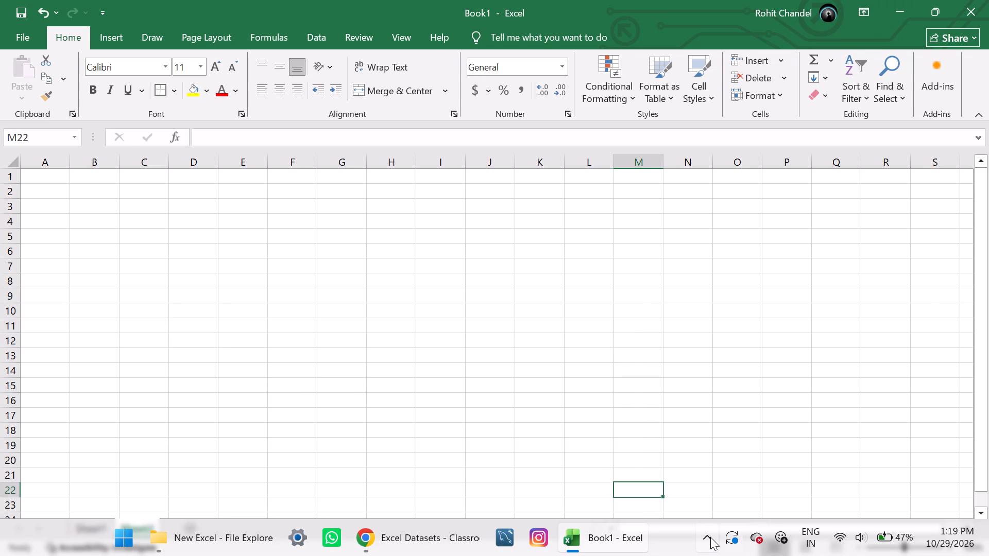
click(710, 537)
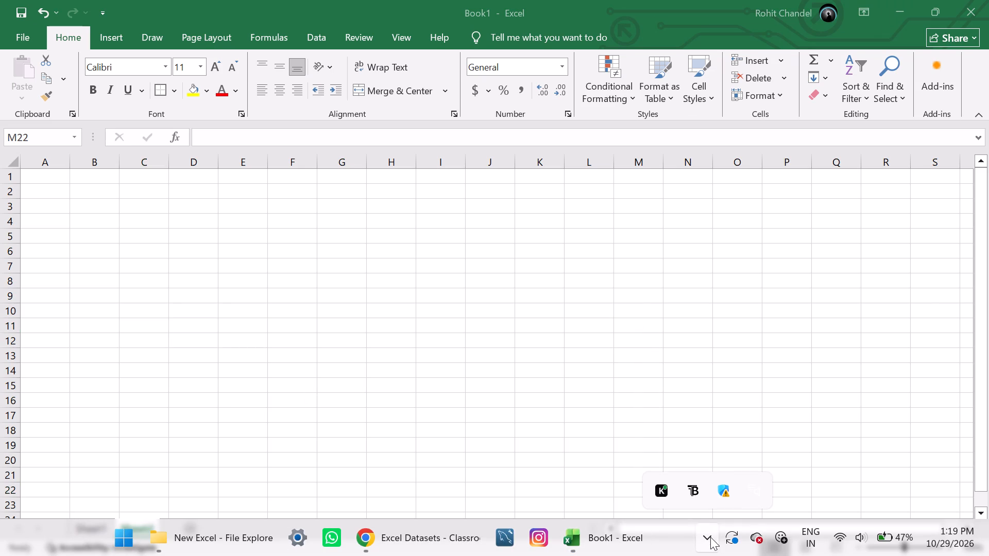
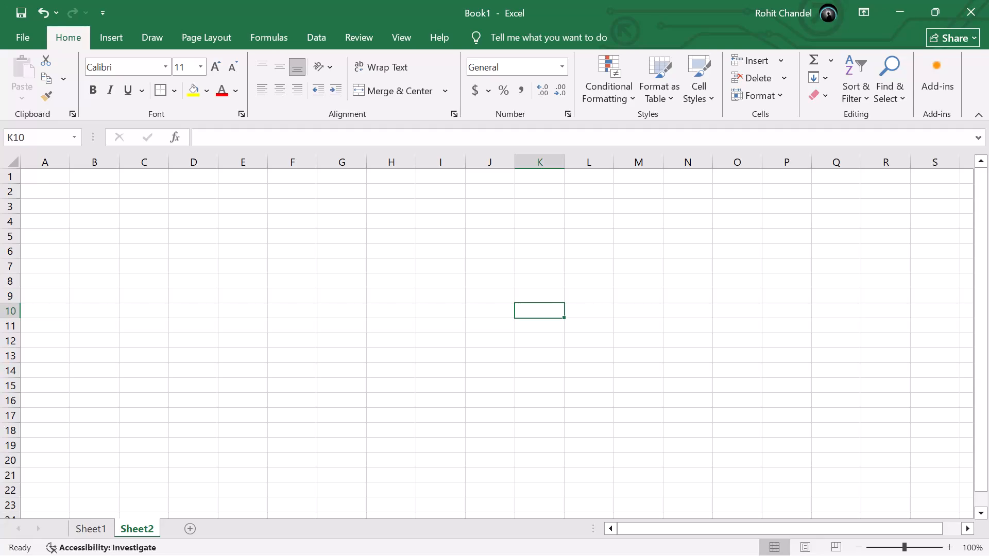
Open Sheet1 and look through its notes on text functions, employee lookups and error functions.
click(109, 520)
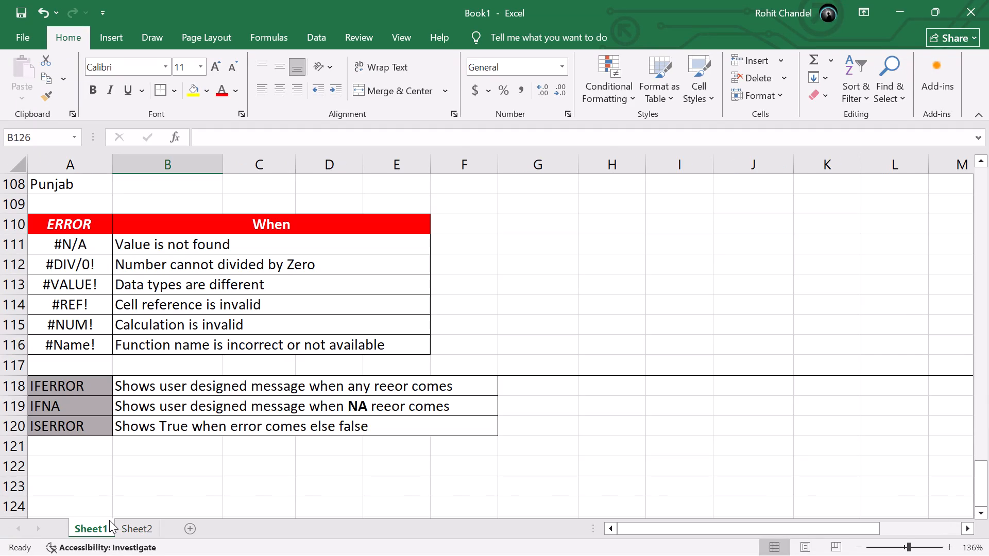
scroll(269, 416, up, 3)
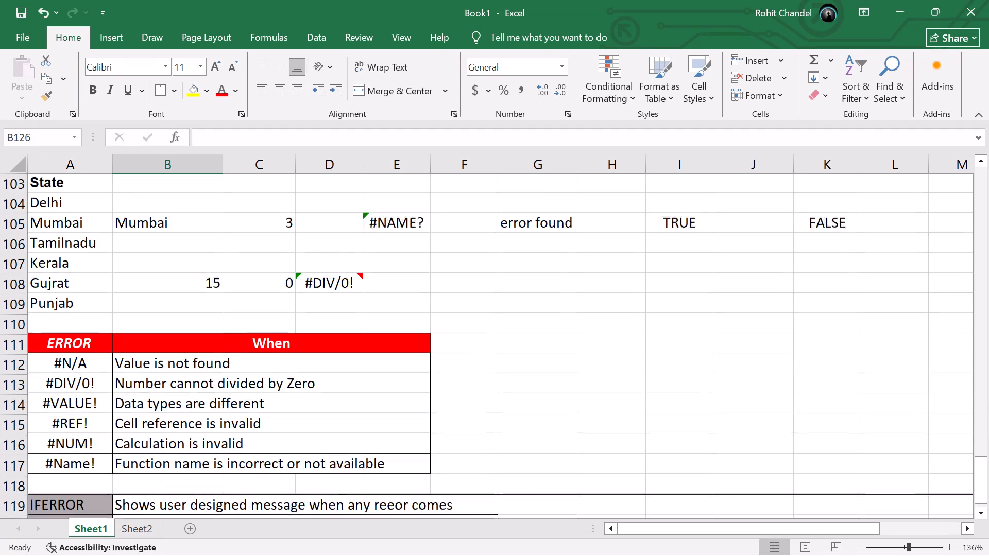
scroll(269, 416, up, 1)
click(269, 416)
scroll(269, 416, up, 3)
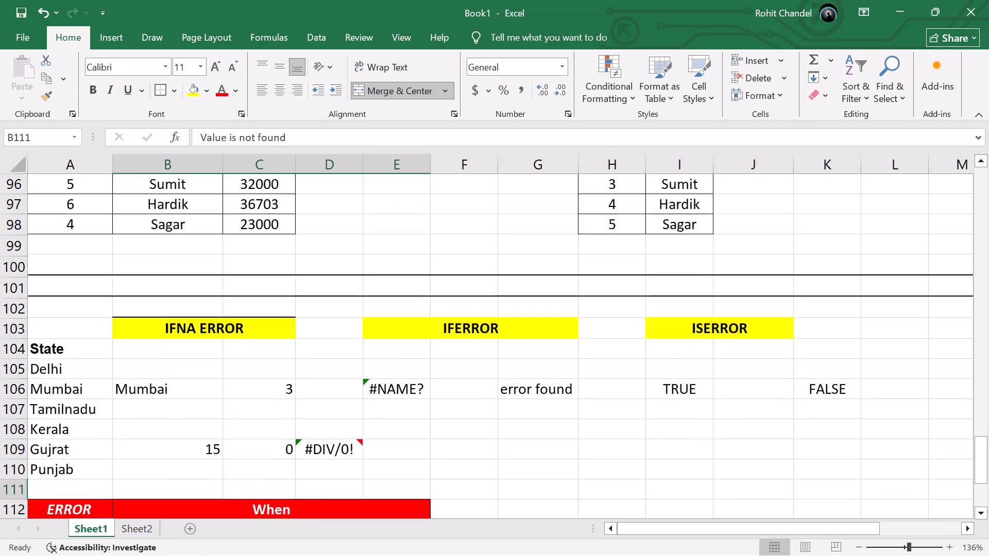
scroll(269, 416, up, 1)
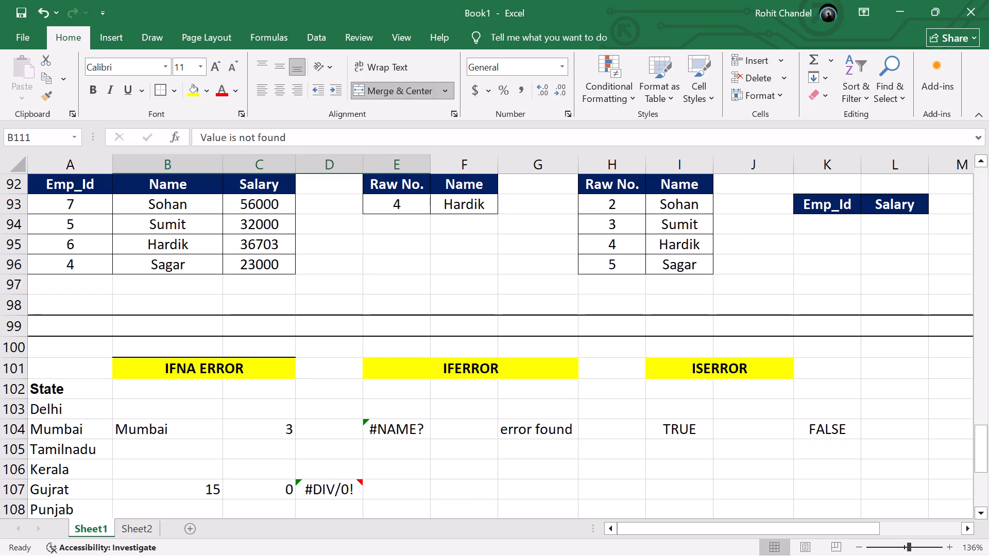
click(357, 485)
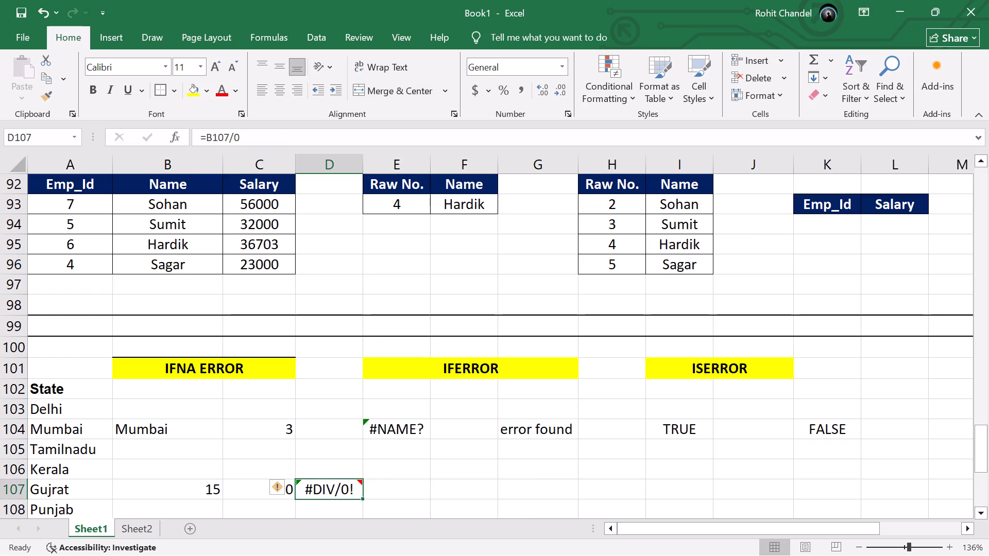
scroll(323, 426, up, 10)
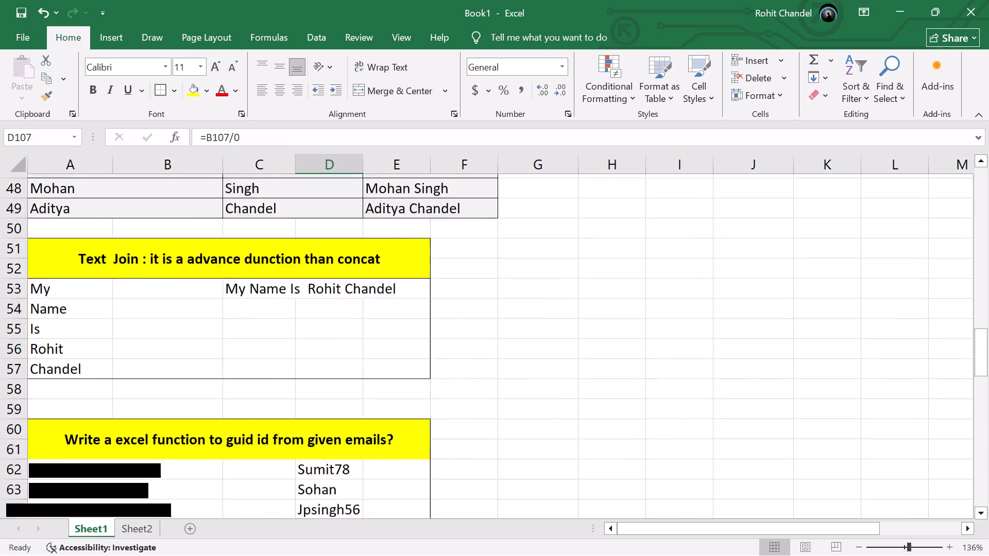
scroll(323, 426, up, 5)
scroll(323, 426, down, 3)
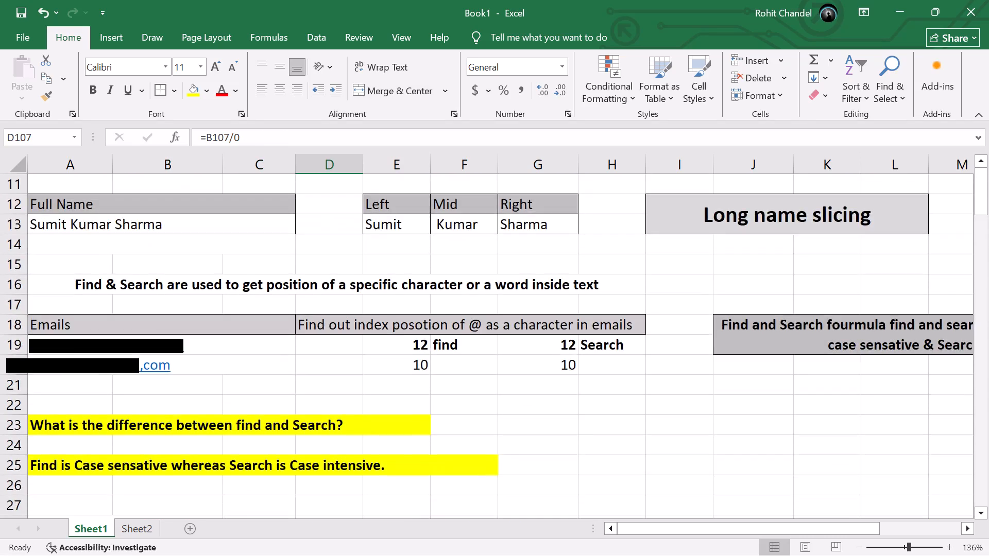
scroll(323, 426, down, 2)
click(323, 426)
scroll(323, 426, down, 1)
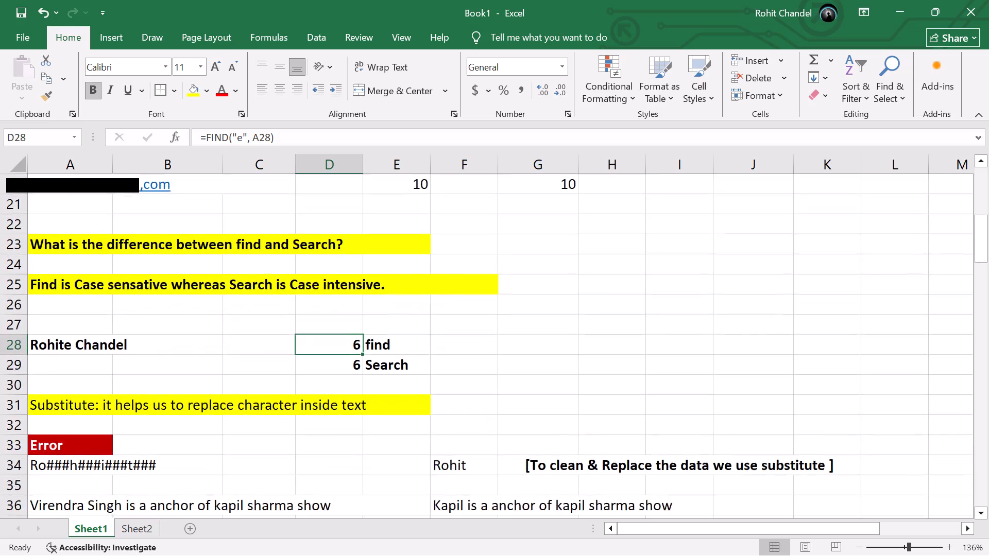
scroll(323, 426, down, 1)
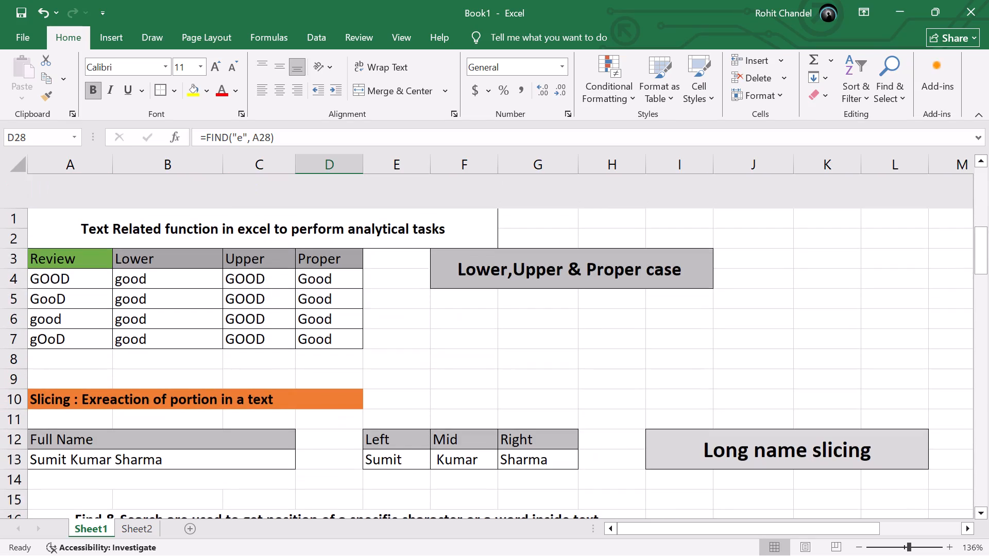
scroll(323, 426, down, 8)
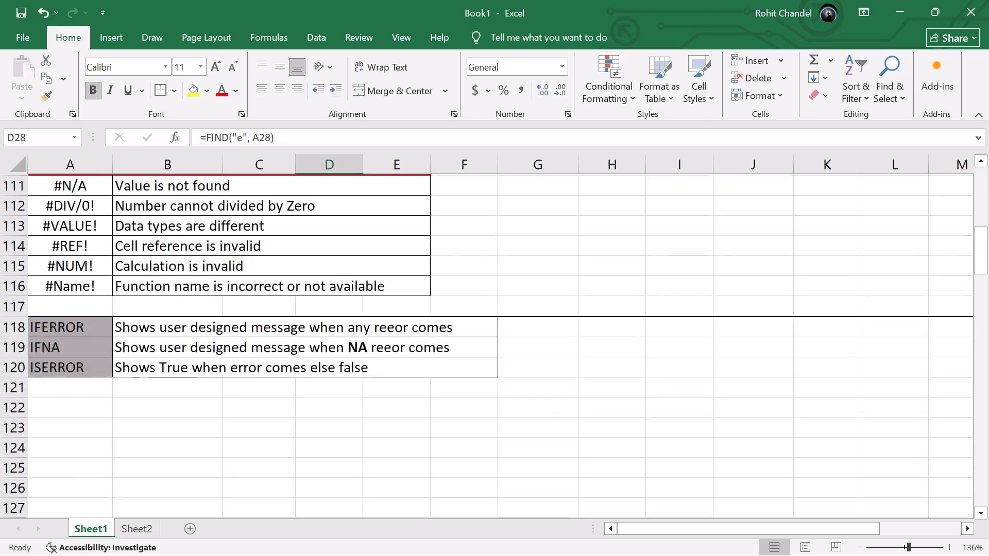
scroll(323, 426, up, 4)
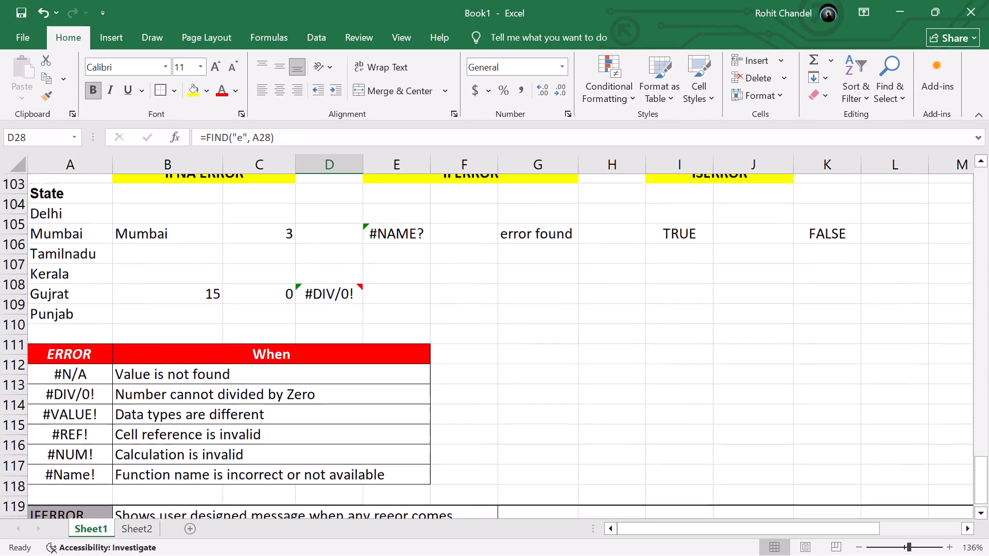
scroll(323, 426, up, 2)
scroll(323, 426, down, 2)
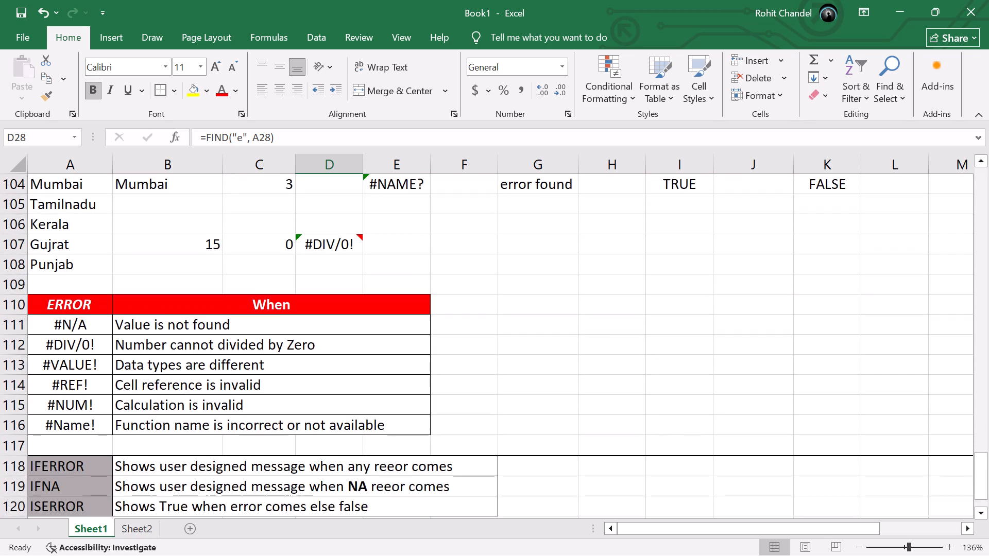
scroll(323, 426, down, 3)
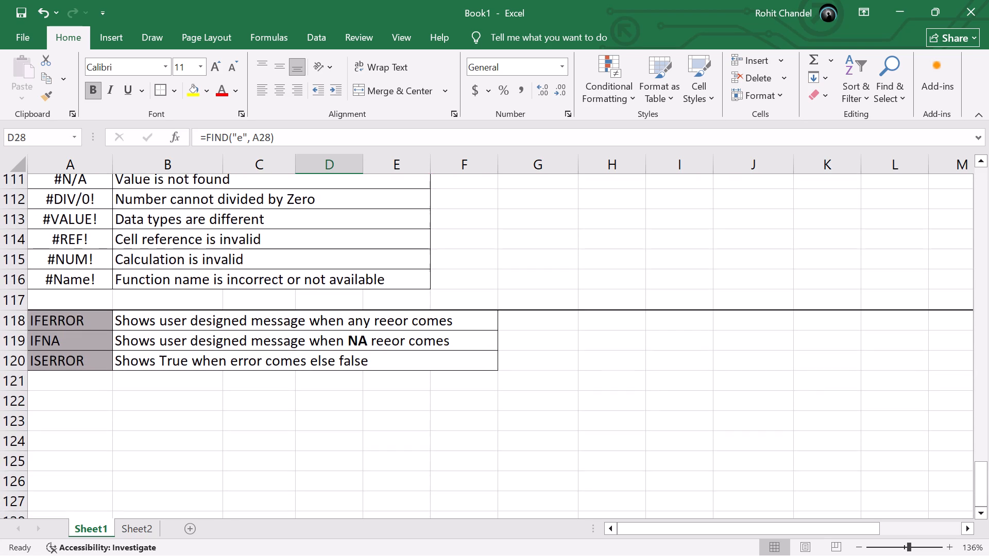
scroll(323, 426, down, 1)
scroll(323, 426, right, 1)
Apply thick outside borders around the error functions section, range A100:Q121.
scroll(323, 426, up, 1)
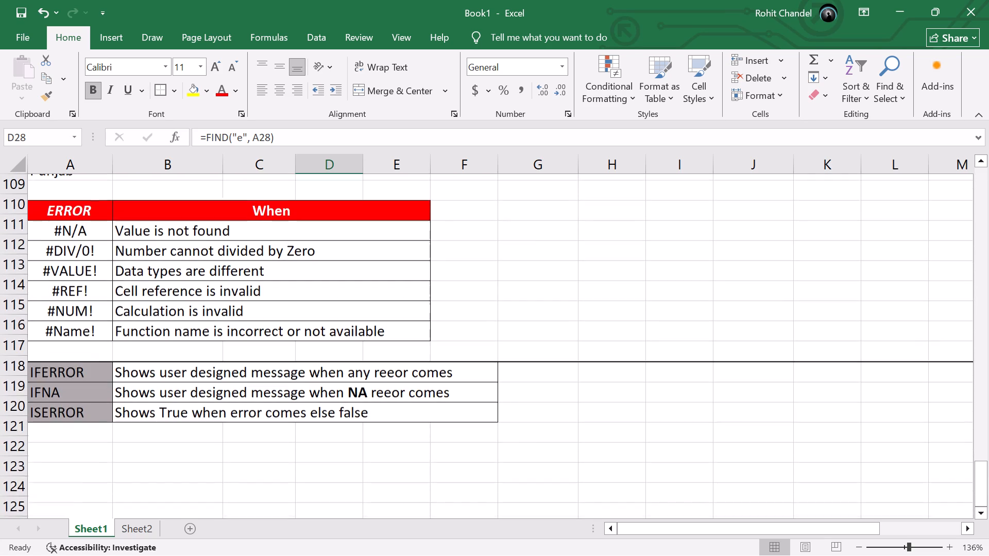
scroll(323, 426, up, 3)
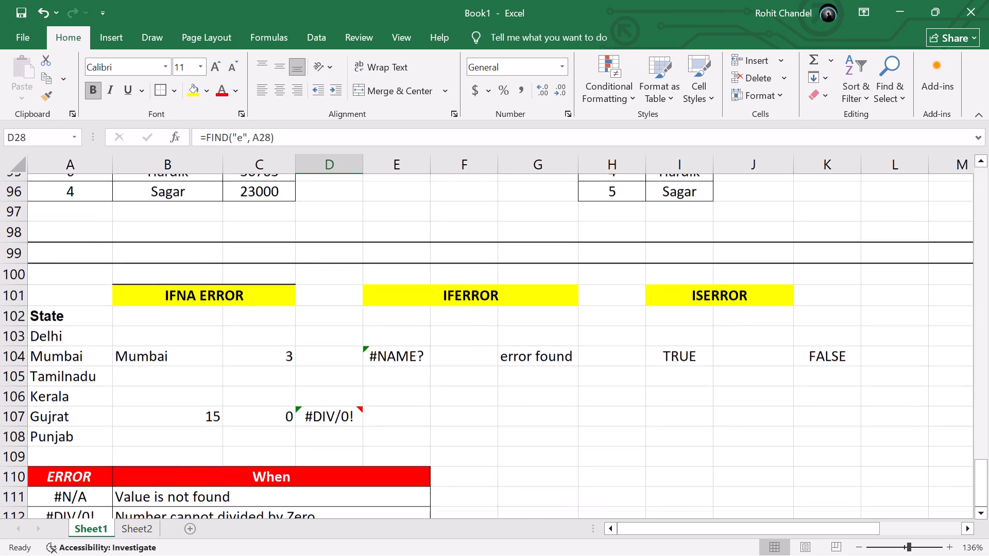
click(91, 251)
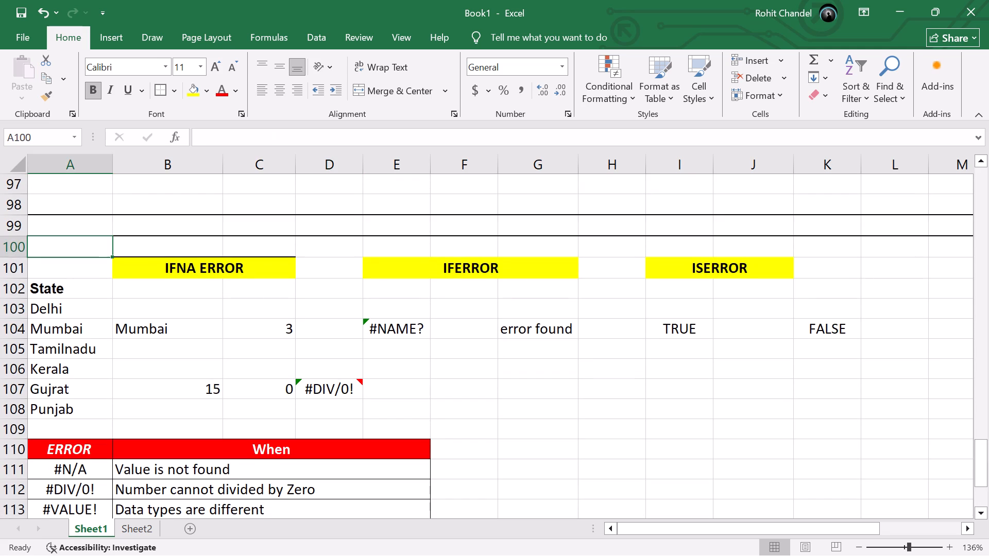
key(shift+Right)
key(shift+Right)
key(shift+Right)
key(shift+Right)
key(shift+Right)
key(shift+Right)
key(shift+Right)
key(shift+Right)
key(shift+Right)
key(shift+Right)
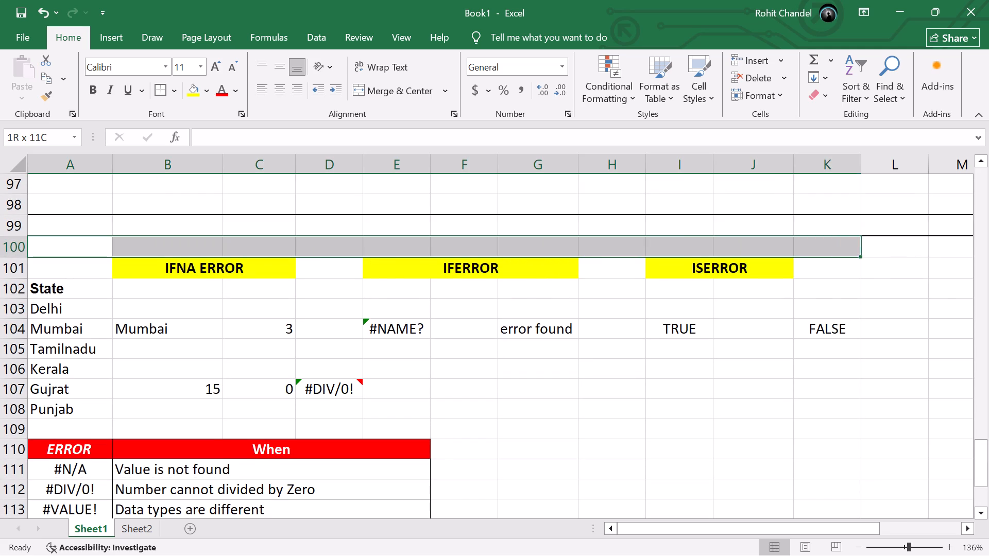
key(shift+Right)
key(shift+Right)
key(shift+Right)
key(shift+Left)
key(shift+Right)
key(shift+Right)
key(shift+Right)
key(shift+Left)
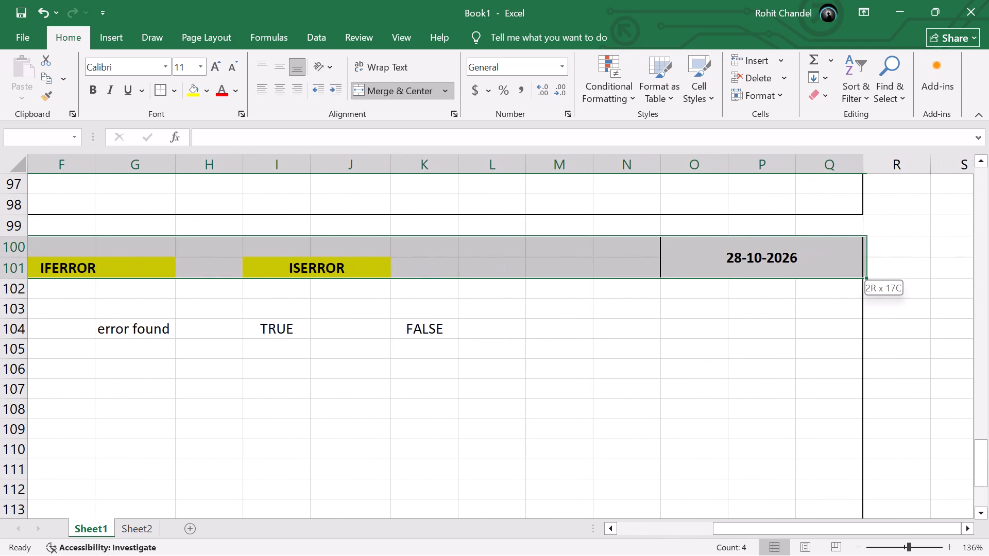
key(shift+Down)
key(shift+Down)
key(shift+Down)
key(shift+Down)
key(shift+Down)
key(shift+Down)
key(shift+Down)
key(shift+Down)
key(shift+Down)
key(shift+Down)
key(shift+Down)
key(shift+Down)
key(shift+Down)
key(shift+Down)
key(shift+Down)
key(shift+Down)
shift+scroll(91, 251, right, 4)
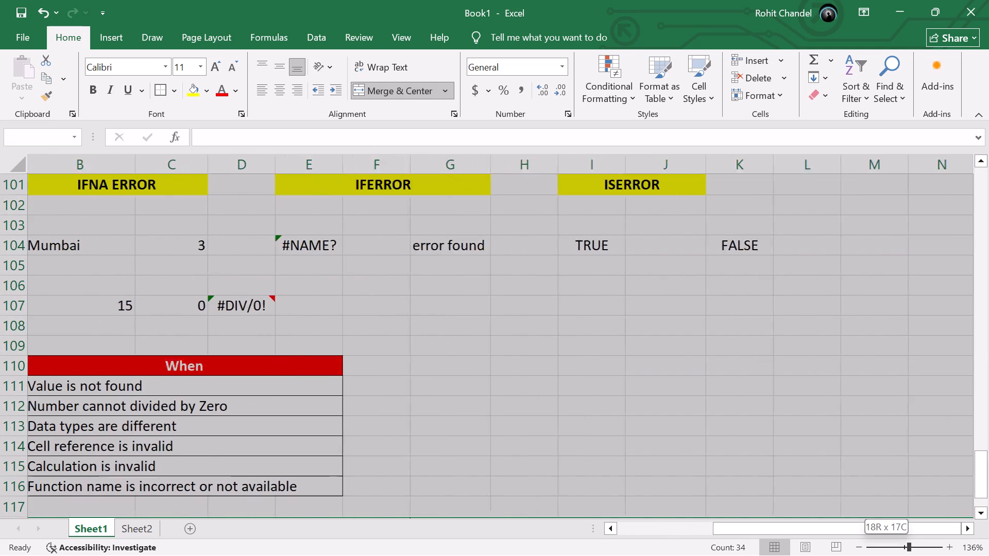
shift+scroll(91, 251, right, 1)
key(shift+Down)
key(shift+Down)
key(shift+Down)
key(shift+Down)
key(shift+Down)
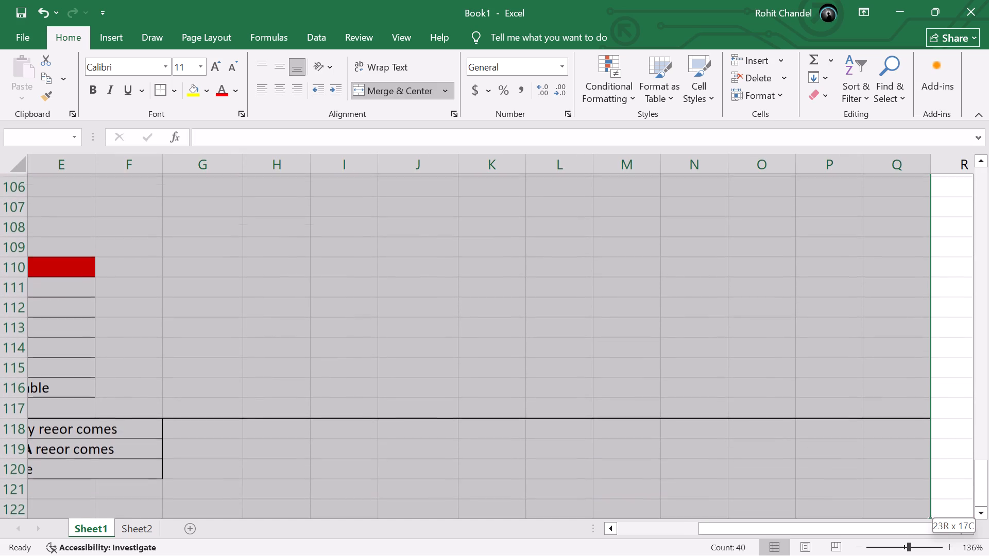
key(shift+Up)
key(shift+Up)
key(shift+Down)
shift+scroll(91, 251, right, 8)
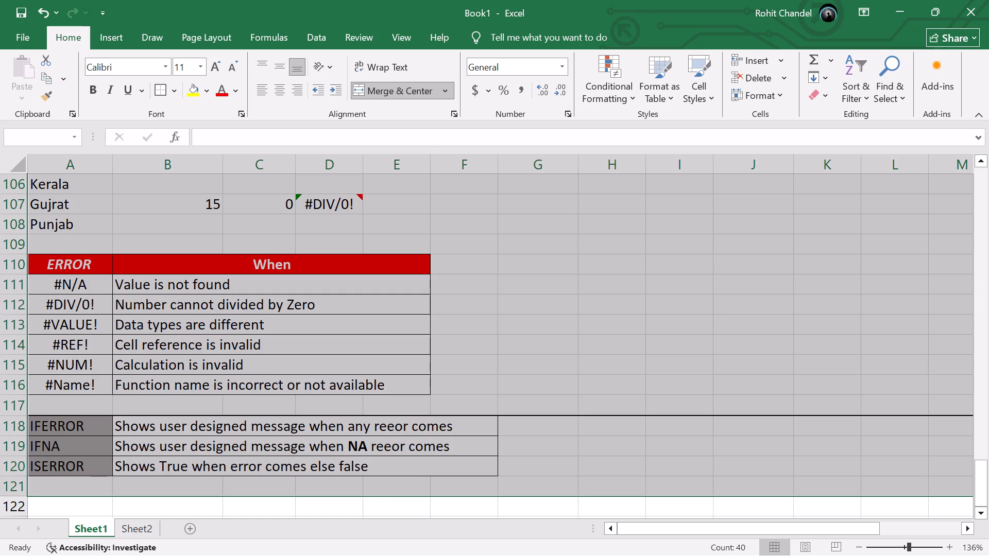
text(hb)
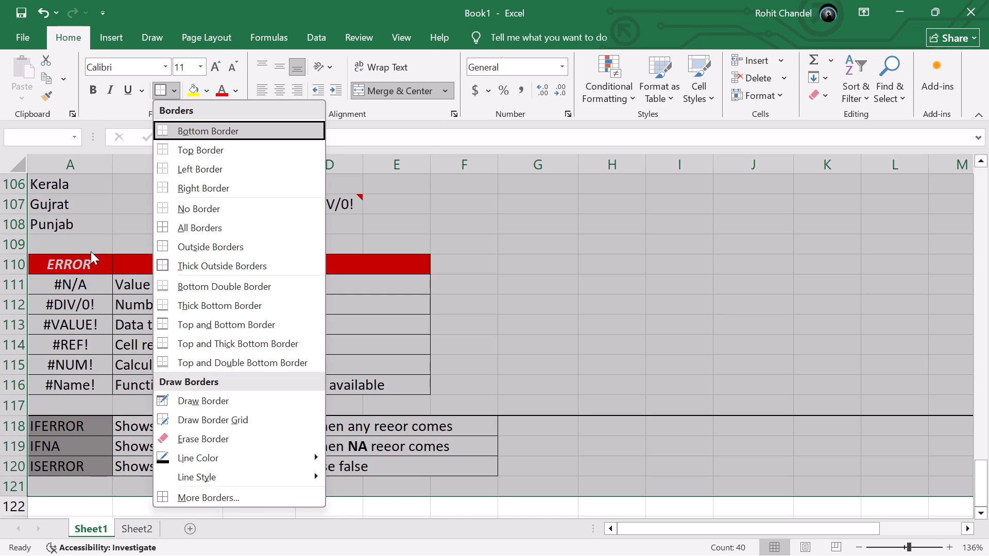
key(t)
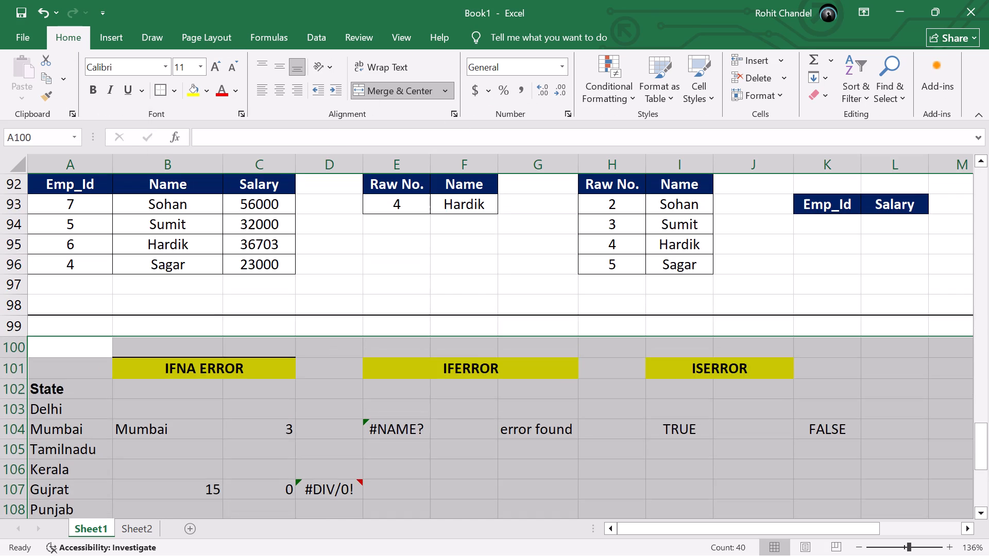
Remove all borders from the IFERROR description row across A118:Q118.
key(Down)
key(Down)
key(Down)
key(Down)
key(Down)
key(Down)
key(Down)
key(Down)
key(Down)
key(Down)
key(Down)
key(Down)
key(Down)
key(Down)
key(Down)
key(Up)
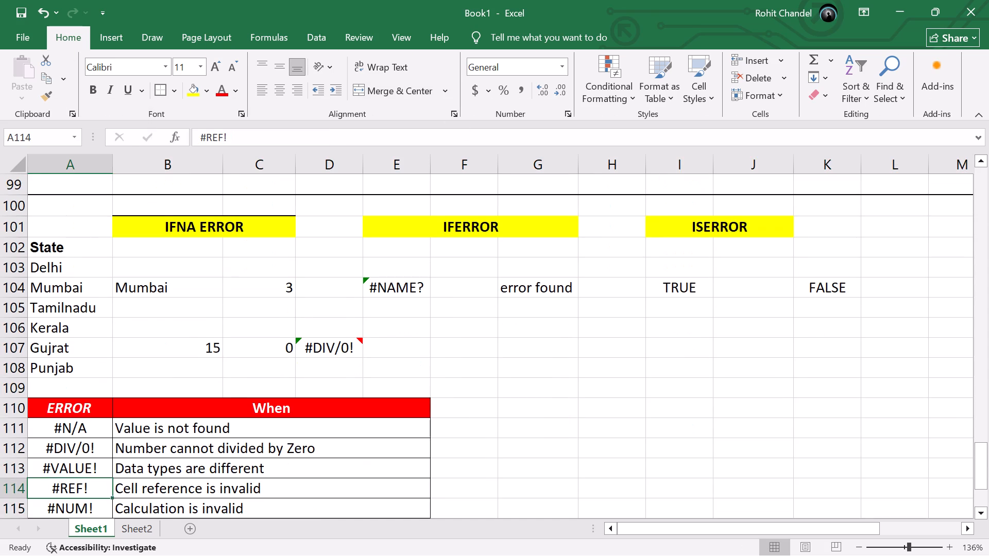
key(Down)
key(Down)
key(Down)
key(Down)
key(Down)
key(Down)
key(Down)
key(Down)
key(Down)
key(Down)
key(Up)
key(Up)
key(Up)
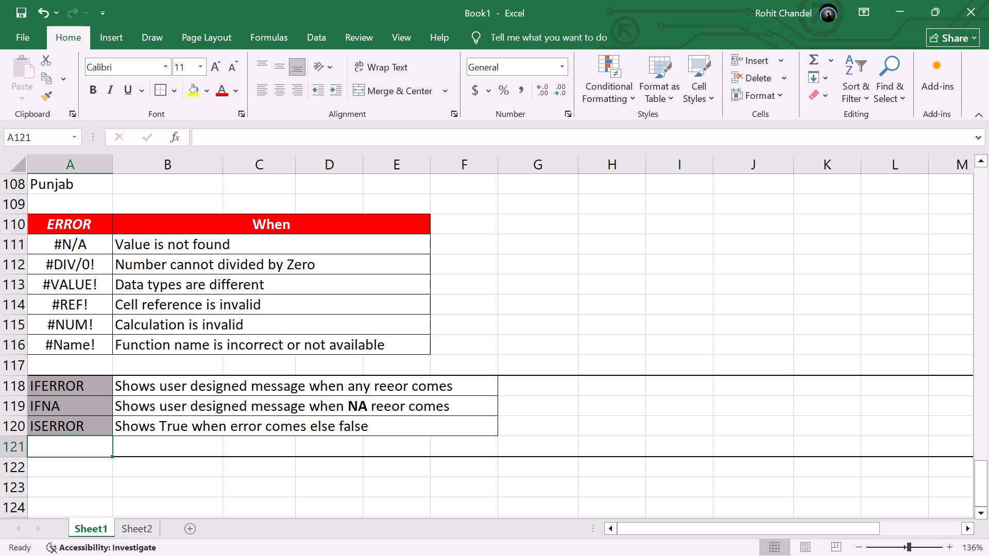
key(Right)
key(Up)
key(Left)
key(Up)
key(Up)
key(shift+Right)
key(shift+Right)
key(shift+Right)
key(shift+Right)
key(shift+Right)
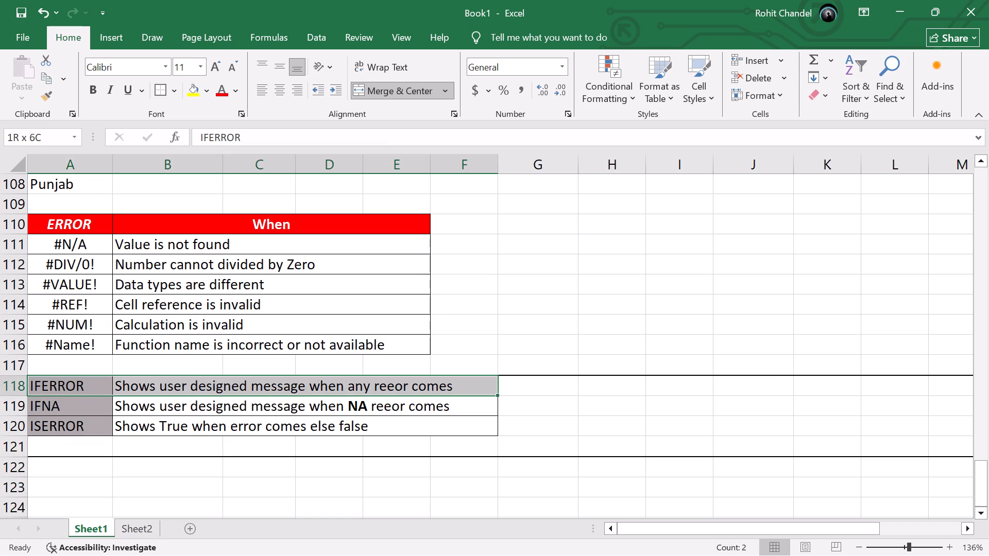
key(shift+Right)
key(shift+Right)
key(shift+Right)
key(shift+Right)
key(shift+Right)
key(shift+Right)
key(shift+Right)
key(shift+Right)
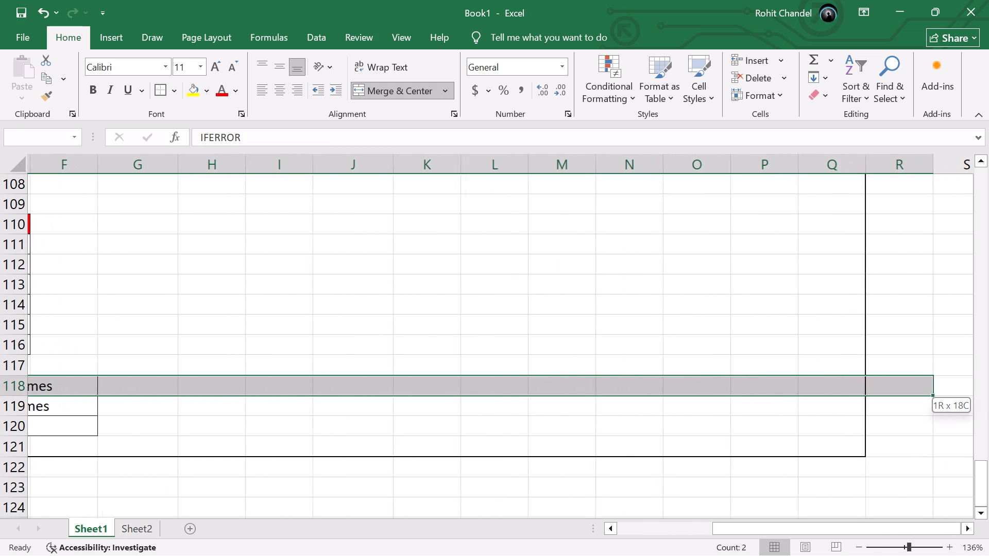
key(shift+Left)
key(h)
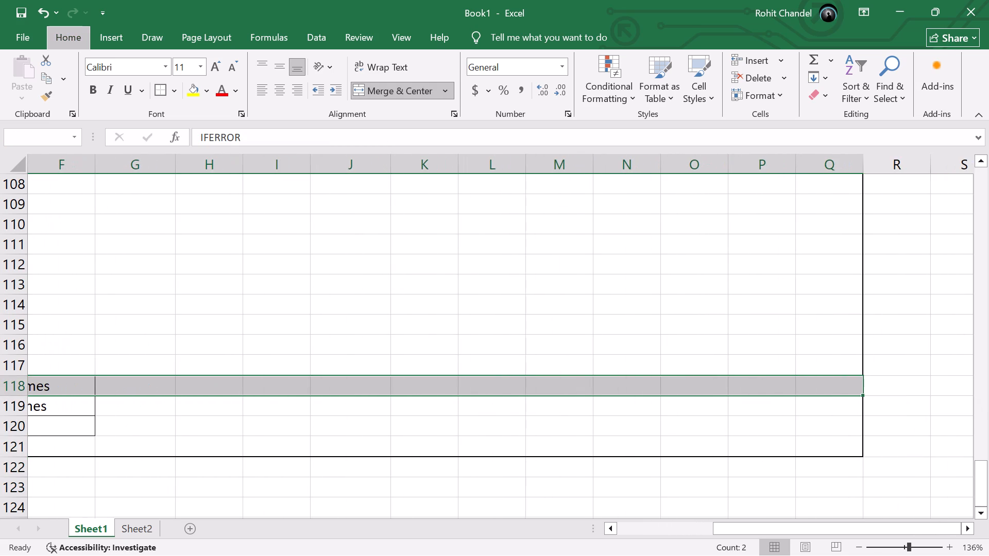
text(bn)
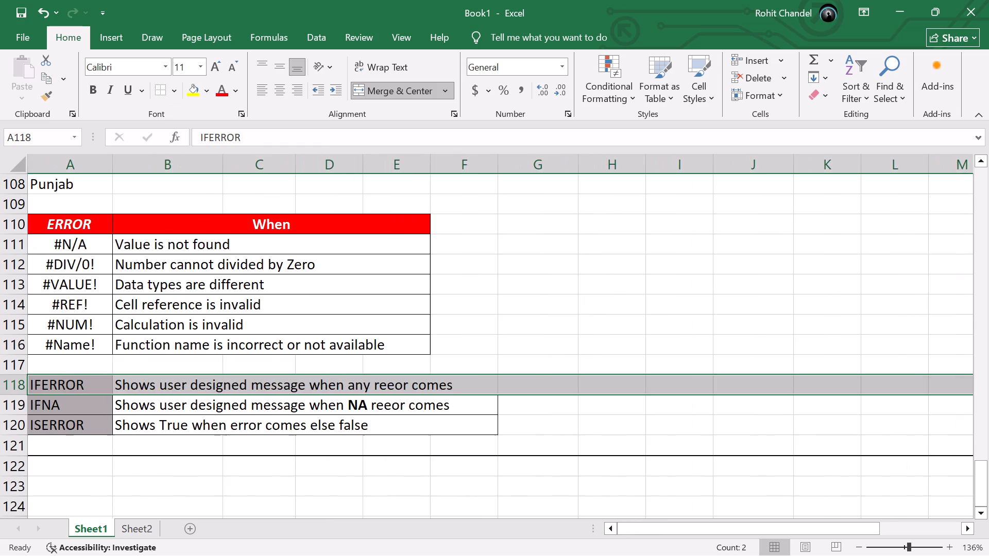
Apply all borders to the IFERROR, IFNA and ISERROR description table, A118:F120.
key(Up)
key(Up)
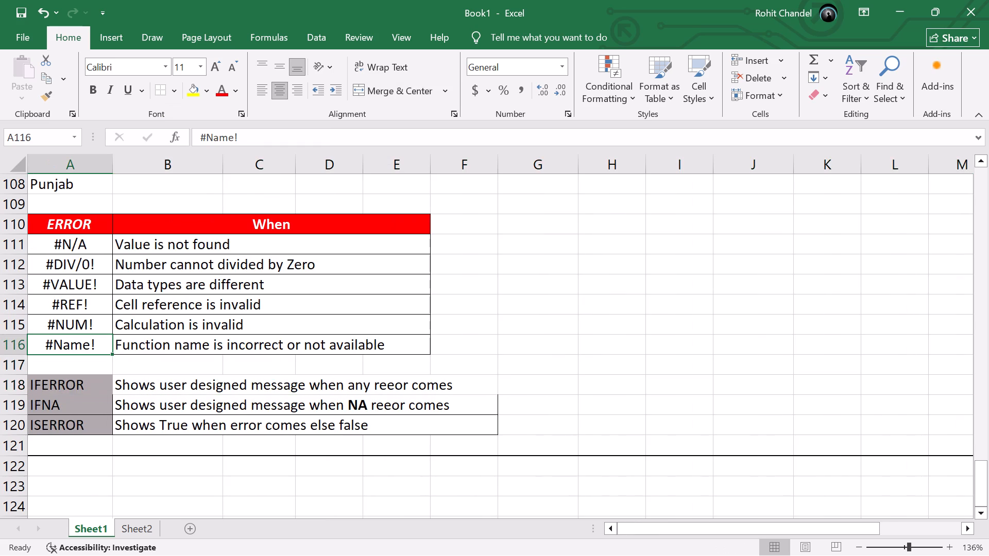
key(ctrl+Up)
key(Down)
key(Down)
key(Down)
key(Down)
key(Down)
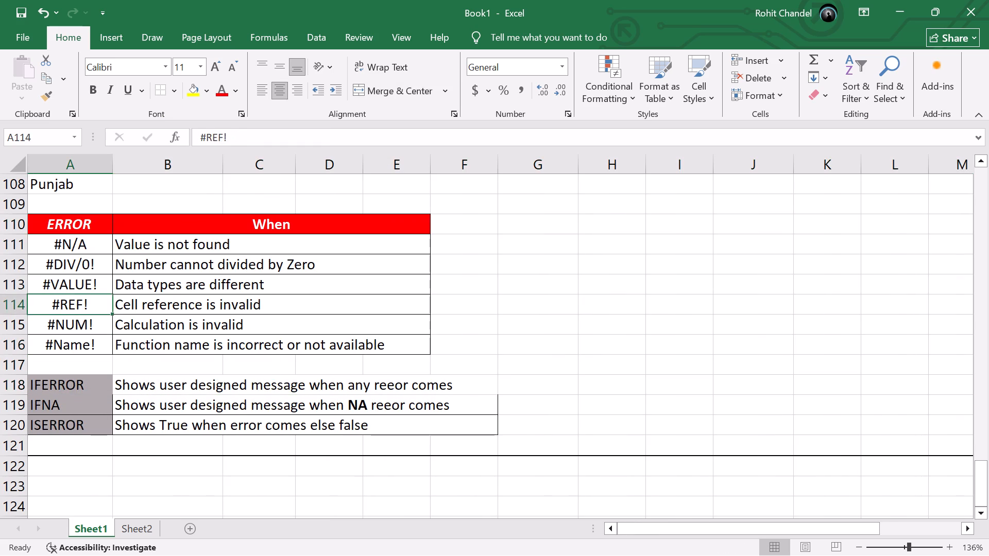
key(Down)
key(Down)
key(Down)
key(shift+Right)
key(shift+Down)
key(shift+Down)
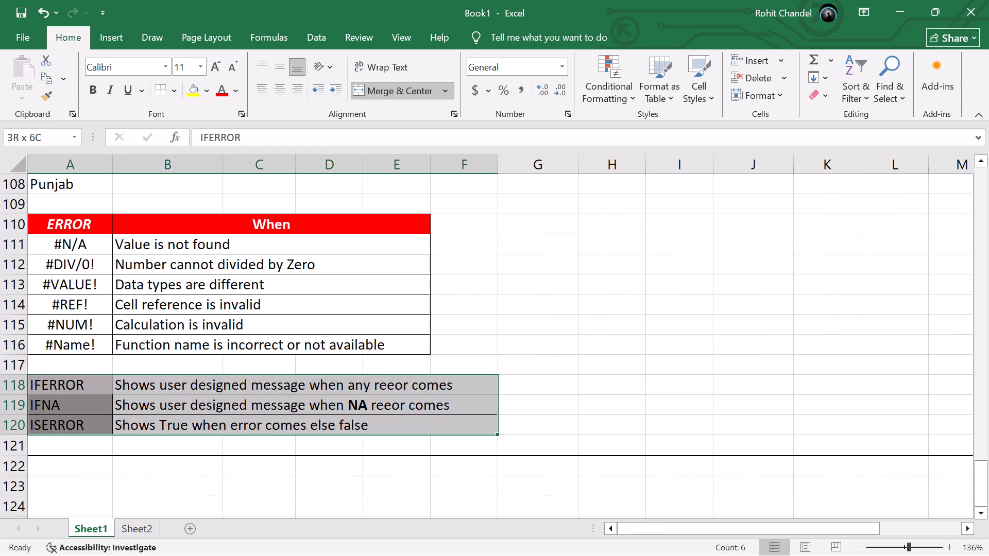
text(hba)
Reapply thick outside borders around the whole error functions section, range A100:Q121.
key(Up)
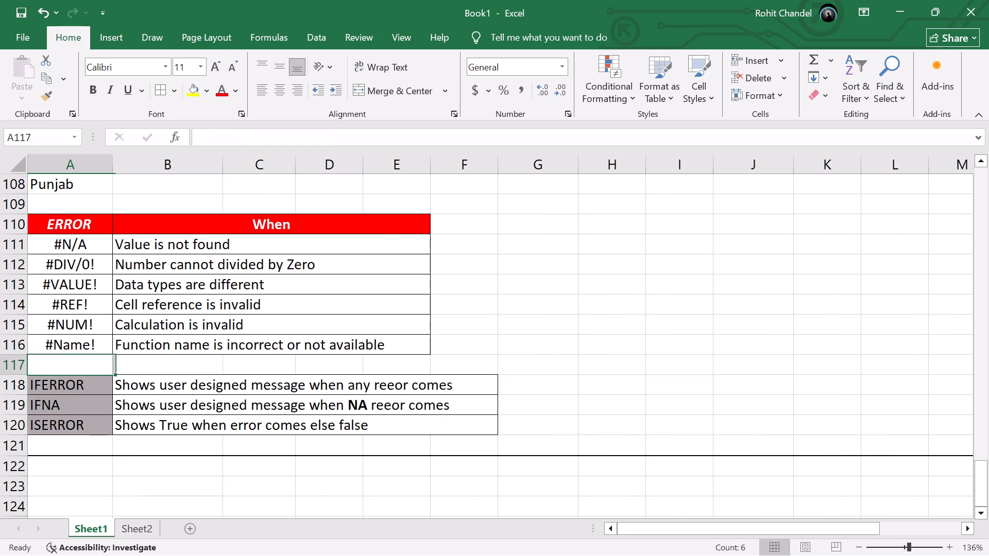
key(ctrl+Up)
key(ctrl+Up)
key(ctrl+Up)
key(ctrl+Up)
key(Up)
key(Up)
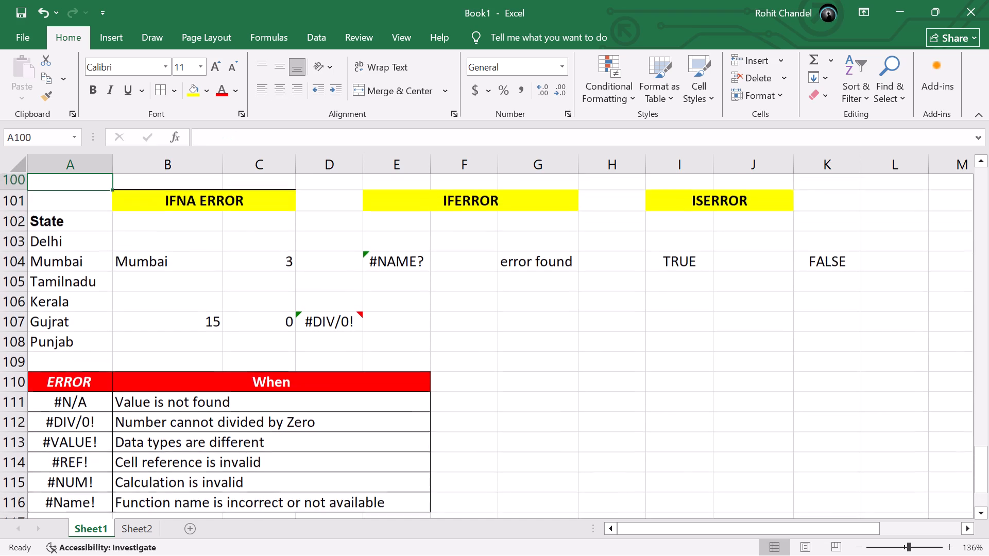
key(Up)
key(Down)
key(Up)
key(Down)
key(ctrl+shift+Right)
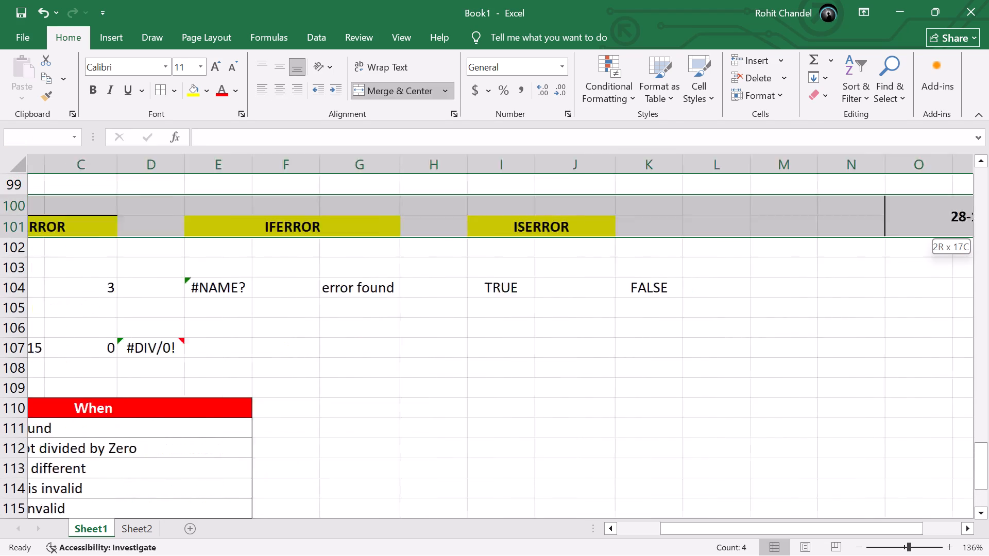
key(ctrl+shift+Down)
key(shift+Down)
key(ctrl+shift+Down)
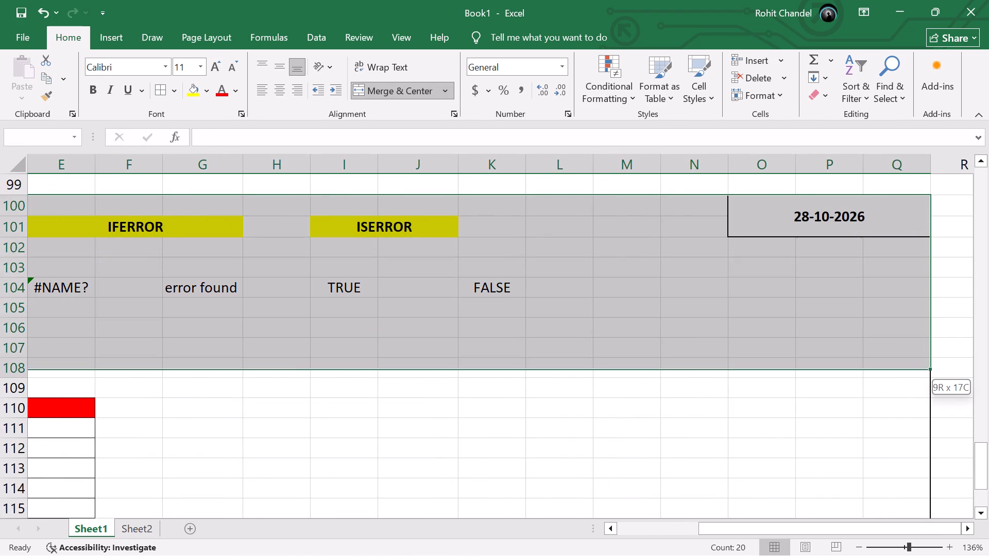
key(shift+Down)
key(shift+Down)
key(shift+Down)
key(shift+Down)
key(shift+Down)
key(shift+Down)
key(shift+Down)
key(shift+Down)
key(shift+Down)
key(shift+Down)
key(shift+Down)
key(shift+Down)
key(shift+Down)
key(shift+Down)
key(shift+Down)
key(shift+Down)
key(shift+Down)
key(shift+Down)
key(shift+Down)
key(shift+Down)
key(shift+Down)
key(shift+Down)
key(shift+Down)
key(shift+Down)
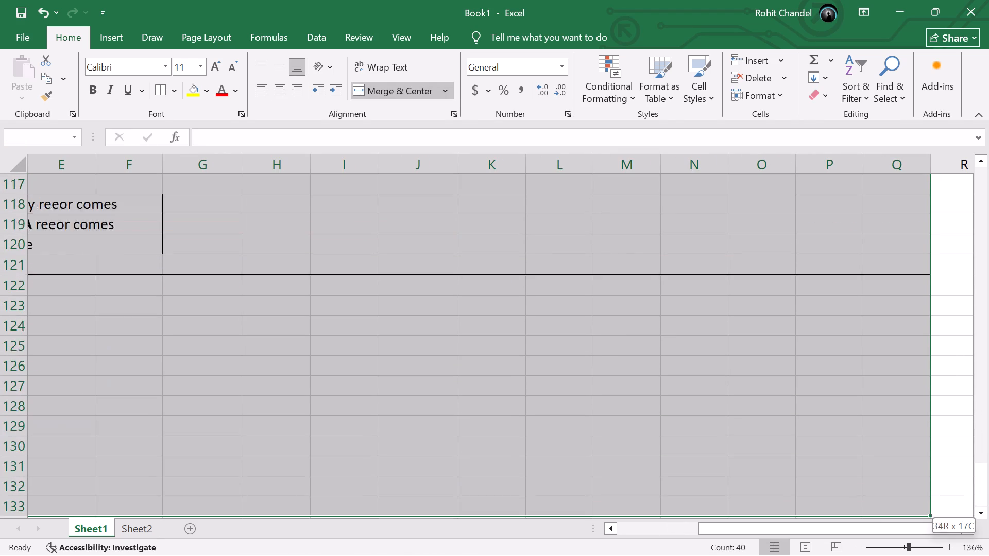
key(shift+Up)
key(shift+Up)
key(shift+Up)
key(shift+Up)
key(shift+Up)
key(shift+Up)
key(shift+Up)
key(shift+Up)
key(shift+Up)
key(shift+Up)
key(shift+Up)
key(shift+Up)
key(shift+Up)
key(shift+Up)
key(shift+Up)
key(shift+Up)
key(shift+Up)
key(shift+Up)
key(shift+Up)
key(shift+Up)
key(shift+Up)
key(shift+Down)
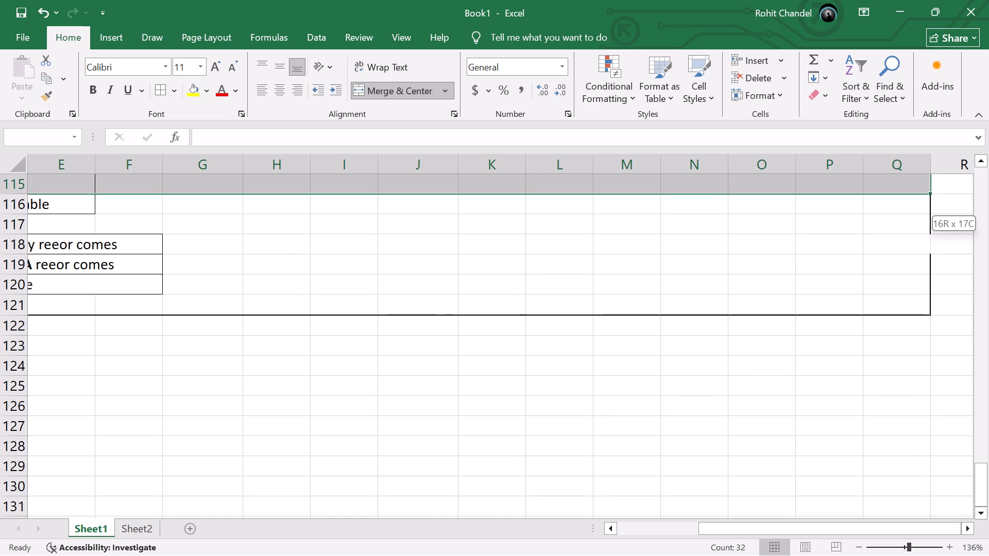
key(shift+Down)
key(shift+Down)
key(shift+Down)
key(shift+Down)
key(shift+Down)
text(hbt)
key(Left)
key(Left)
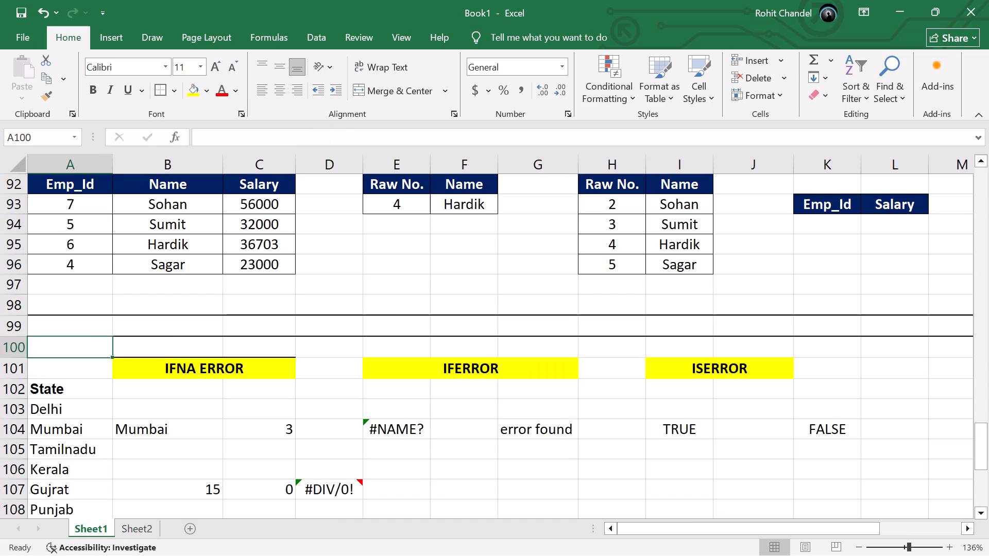
Apply all borders to the IFNA, IFERROR and ISERROR examples grid, range A101:K108.
key(ctrl+Down)
key(ctrl+Down)
key(Down)
key(Up)
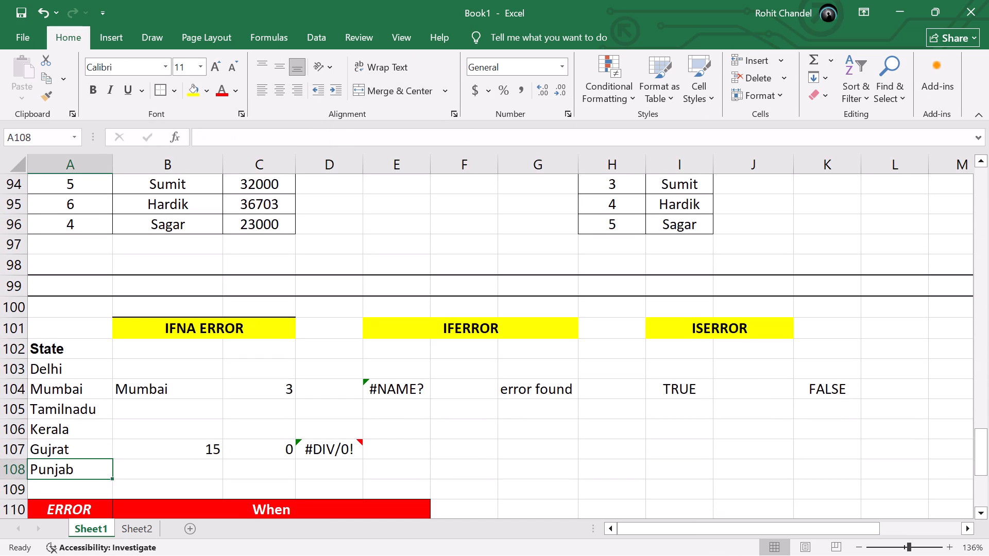
key(Up)
key(Up)
key(Up)
key(Up)
key(Up)
key(Up)
key(Up)
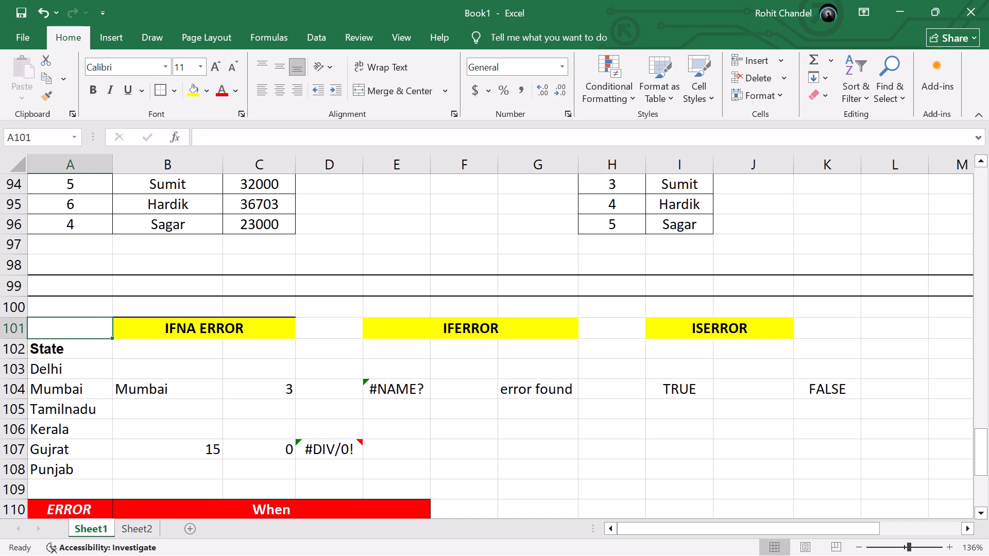
key(shift+Right)
key(shift+Right)
key(shift+Right)
key(shift+Right)
key(shift+Right)
key(shift+Right)
key(shift+Down)
key(shift+Down)
key(shift+Down)
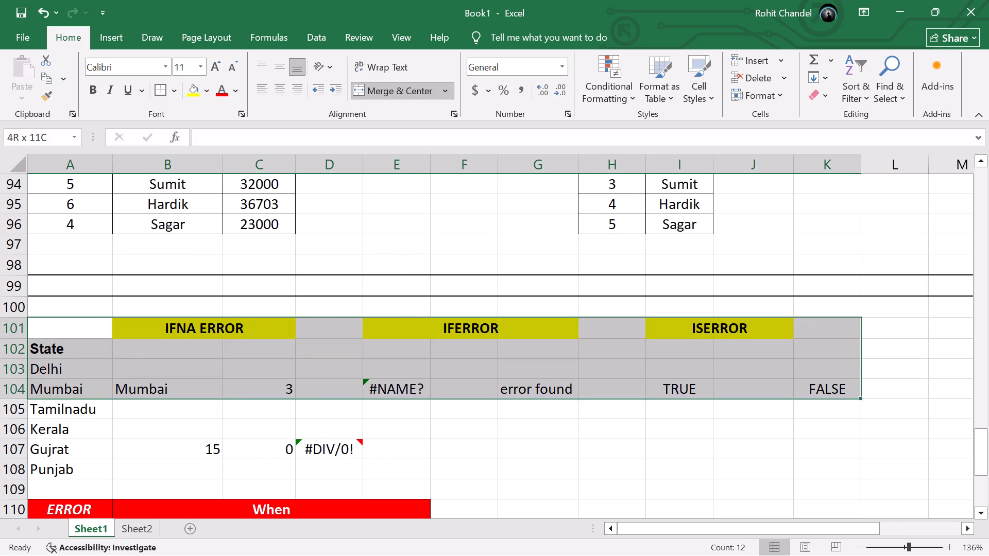
key(shift+Down)
key(shift+Down)
key(shift+Down)
key(shift+Down)
text(hba)
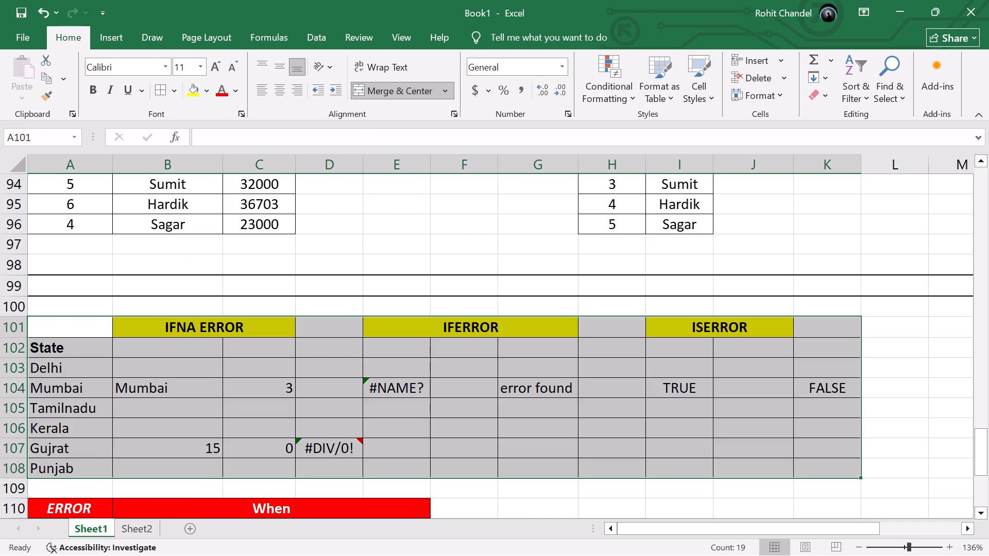
Look over the borders of the error function examples and the description tables below them.
key(Right)
key(Right)
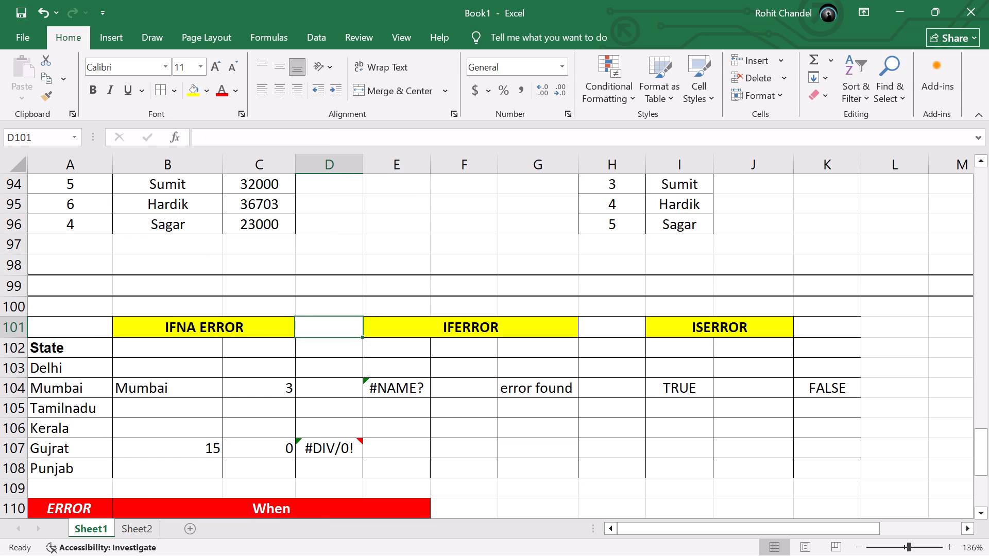
key(Right)
key(Right)
key(Right)
key(Left)
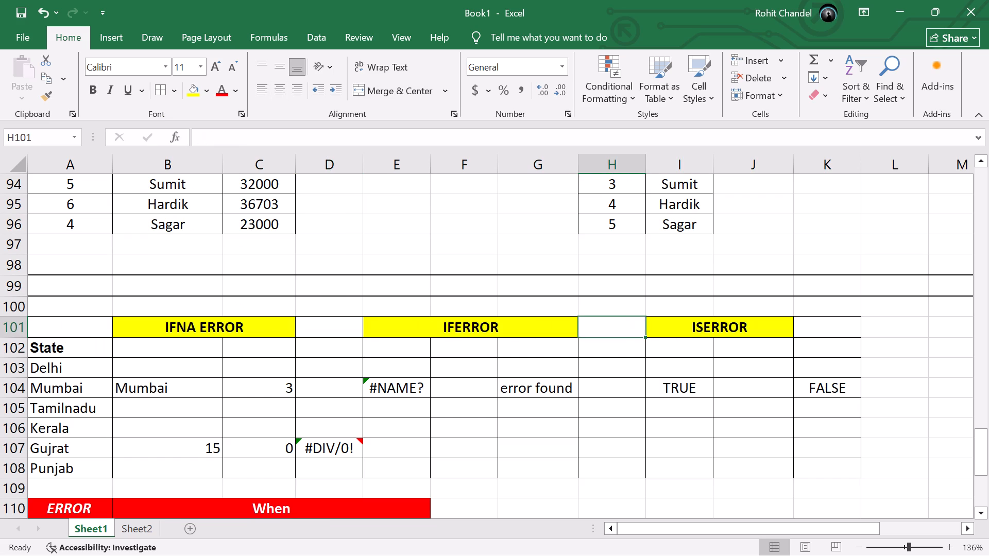
key(Down)
key(Down)
key(Down)
key(Down)
key(Down)
key(ctrl+Down)
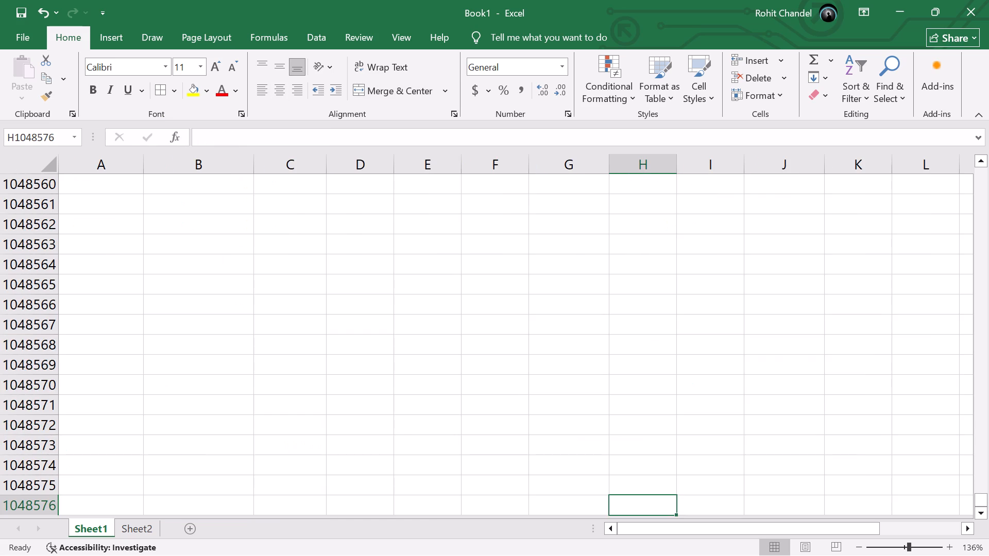
key(Left)
key(Left)
key(Left)
key(ctrl+Up)
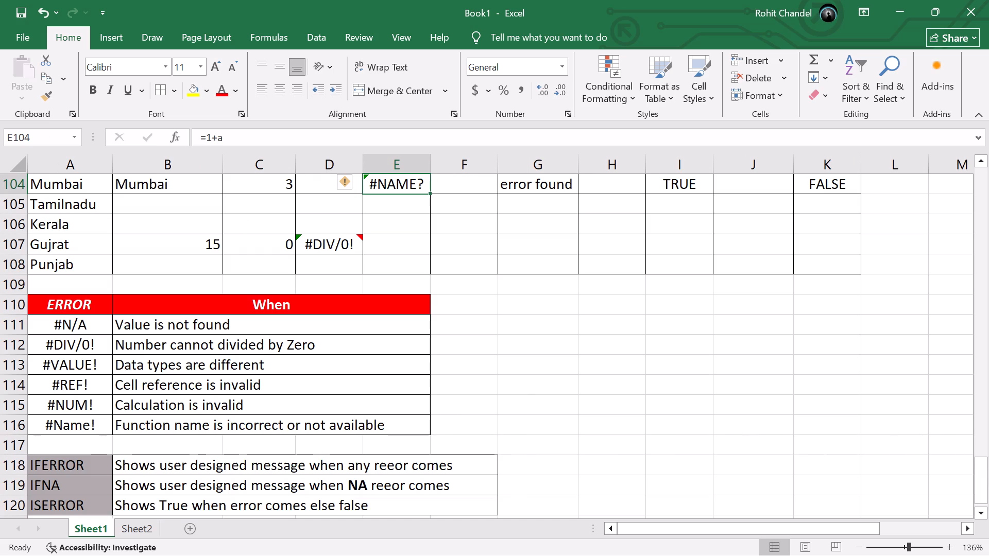
Switch to File Explorer and open the Superstore workbook from the Downloads folder.
key(alt+Tab)
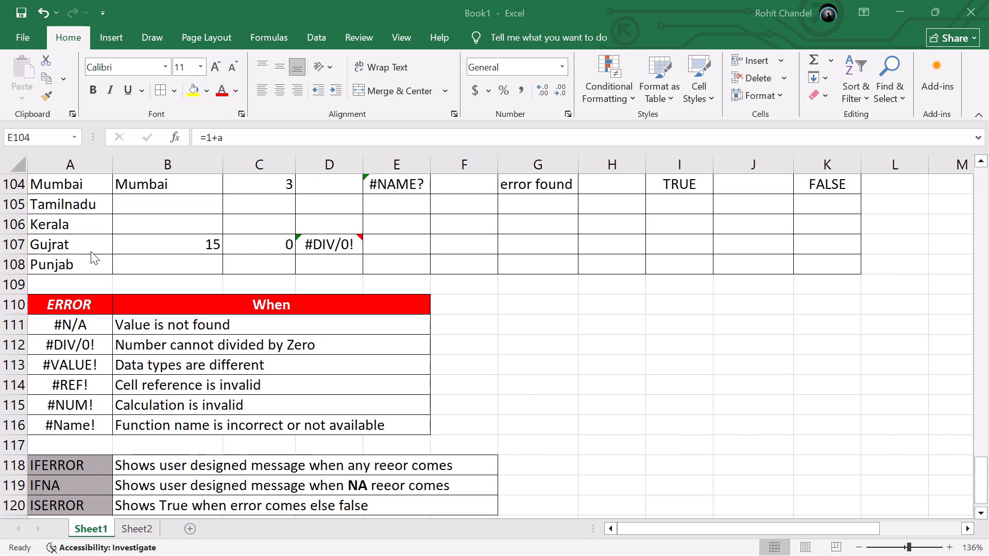
key(alt+Tab)
key(alt+Tab)
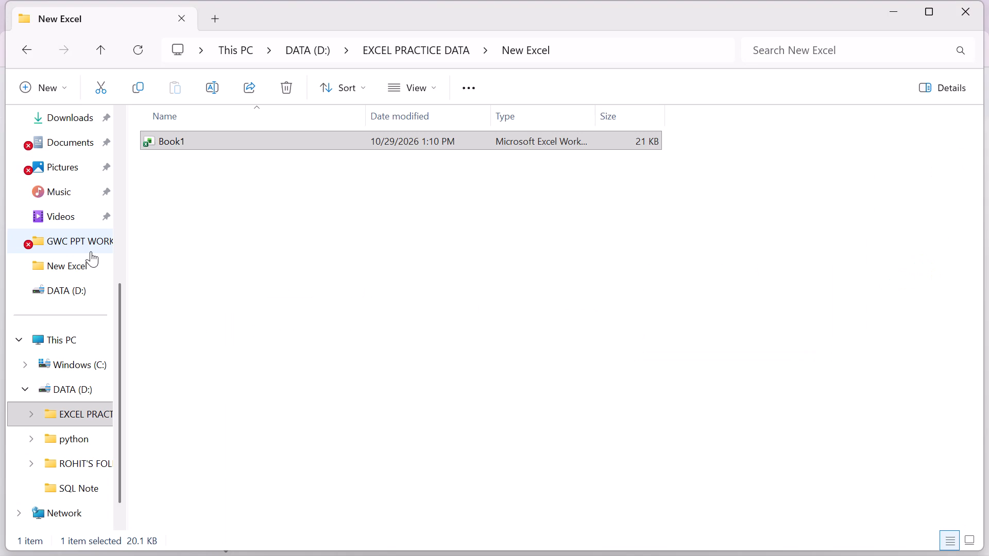
click(71, 126)
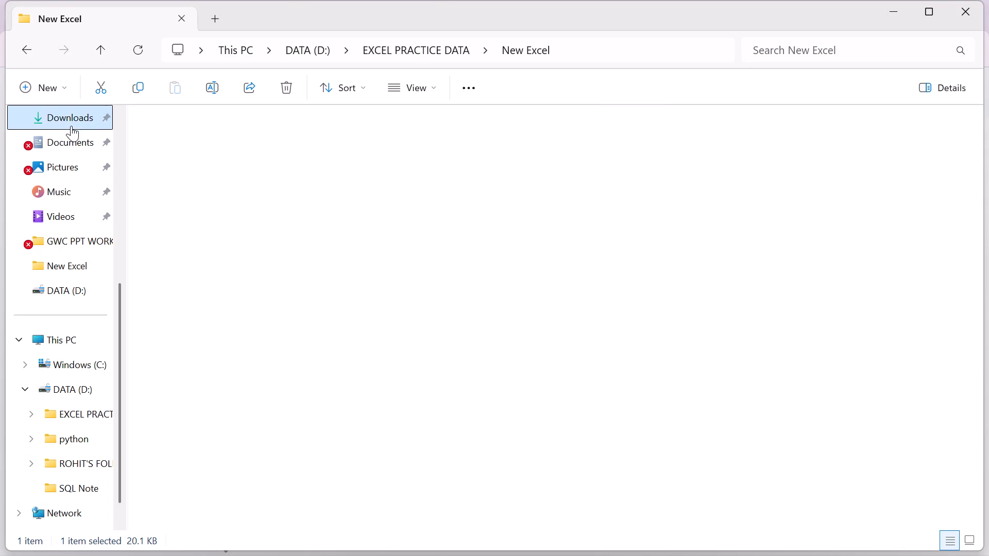
double_click(329, 212)
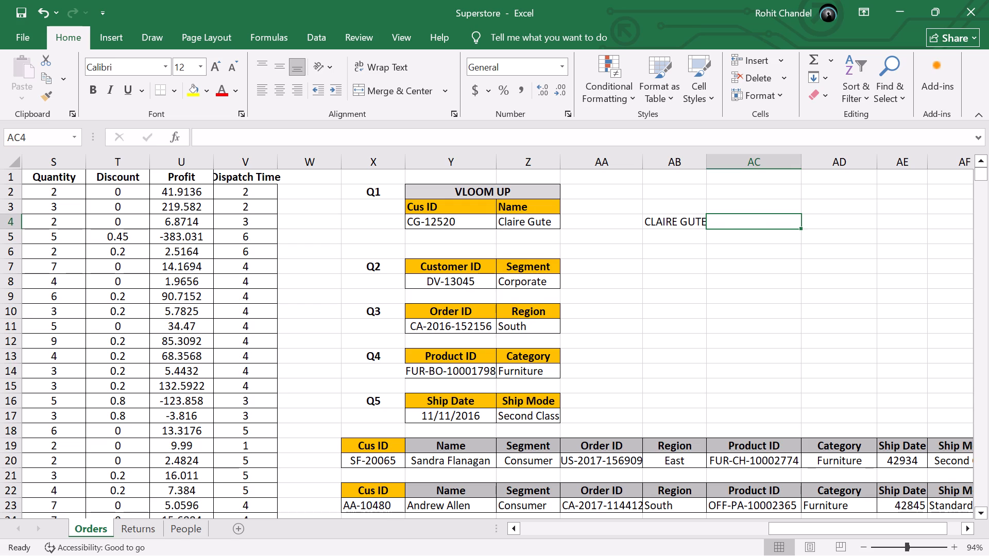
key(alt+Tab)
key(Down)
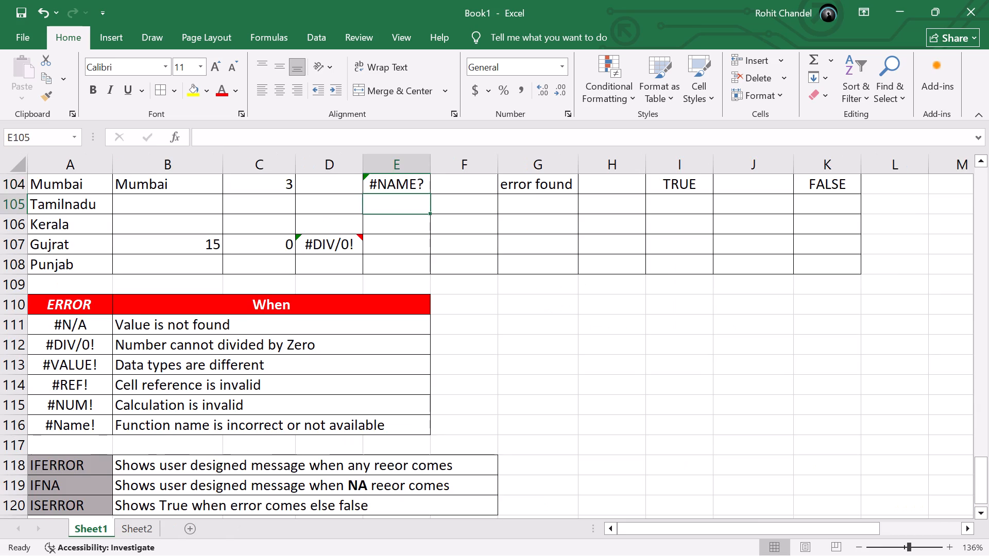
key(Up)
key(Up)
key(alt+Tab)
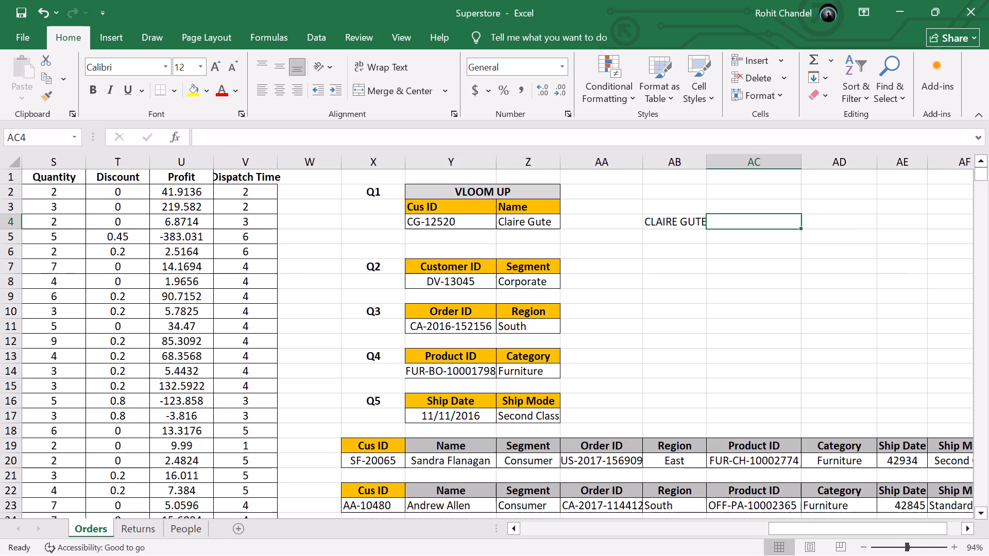
Look through the Orders sheet's data columns and the lookup exercises beginning at Q1 in column X.
key(Left)
key(Left)
key(Left)
key(Left)
key(Left)
key(Left)
key(Left)
key(Left)
key(Left)
key(Left)
key(Left)
key(Left)
key(Left)
key(Left)
key(Left)
key(Left)
key(Left)
key(Left)
key(Left)
key(Left)
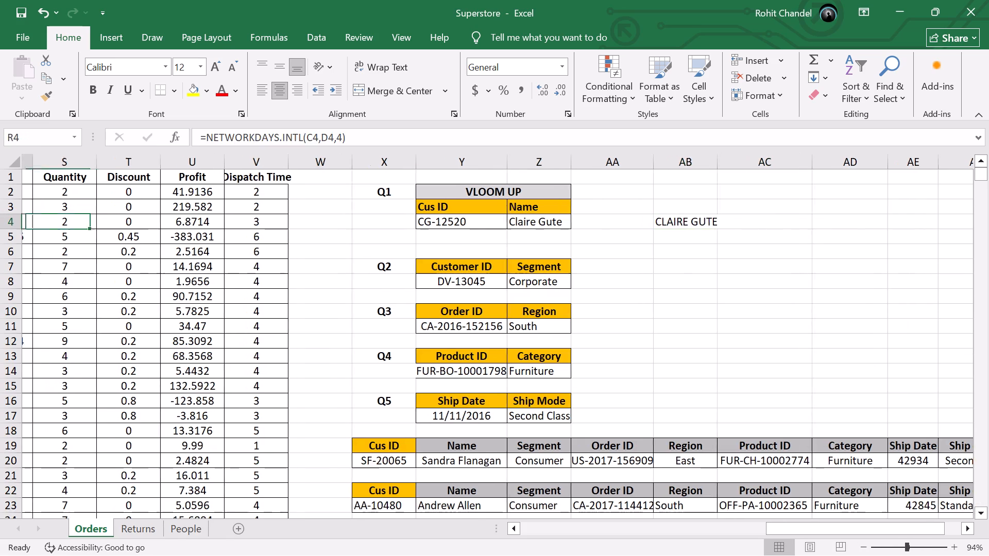
key(Right)
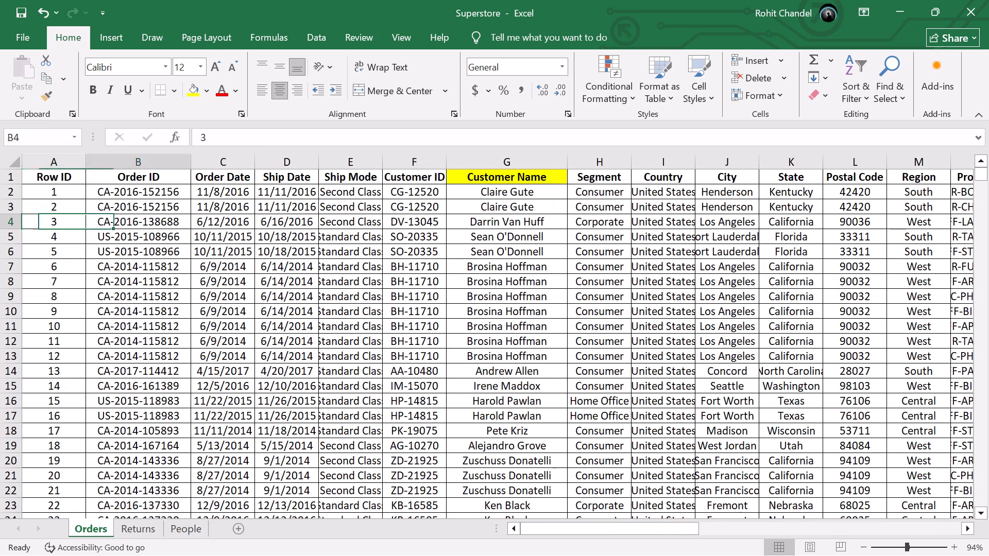
key(ctrl+Right)
key(ctrl+Right)
key(Up)
key(Left)
key(Up)
key(Up)
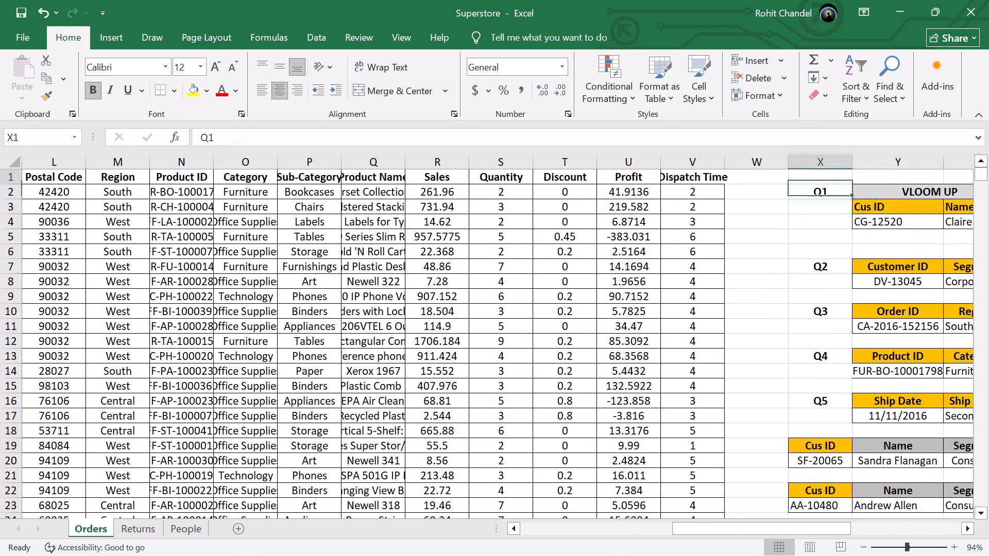
Clear the contents of the lookup exercises area, range X1:AG26, on the Orders sheet.
key(Up)
key(shift+Right)
key(shift+Right)
key(shift+Right)
key(shift+Right)
key(shift+Down)
key(shift+Right)
key(shift+Down)
key(shift+Down)
key(shift+Down)
key(shift+Down)
key(shift+Down)
key(shift+Down)
key(shift+Down)
key(shift+Down)
key(shift+Down)
key(shift+Down)
key(shift+Down)
key(shift+Down)
key(shift+Down)
key(shift+Down)
key(shift+Down)
key(shift+Down)
key(shift+Down)
key(shift+Down)
key(shift+Down)
key(shift+Down)
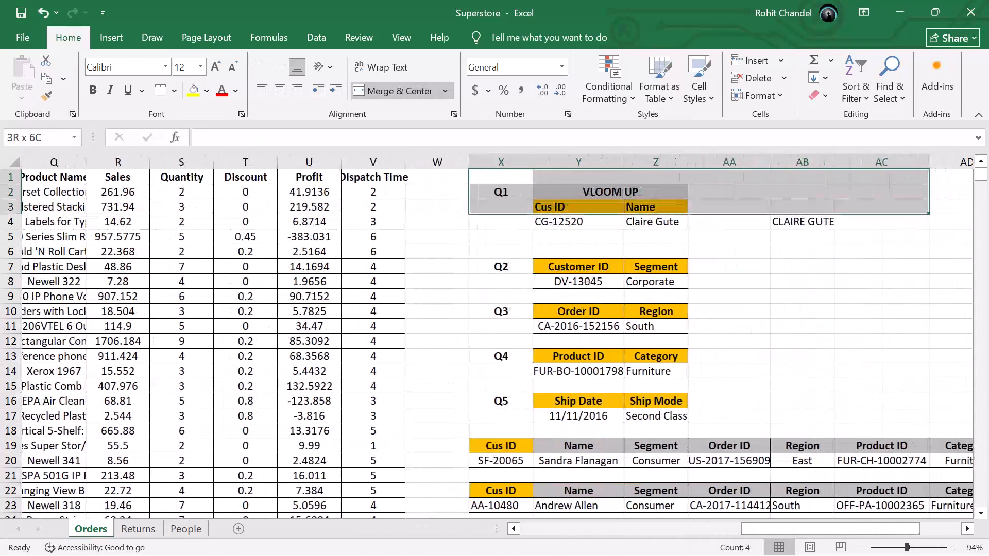
key(shift+Right)
key(shift+Right)
key(shift+Right)
key(shift+Right)
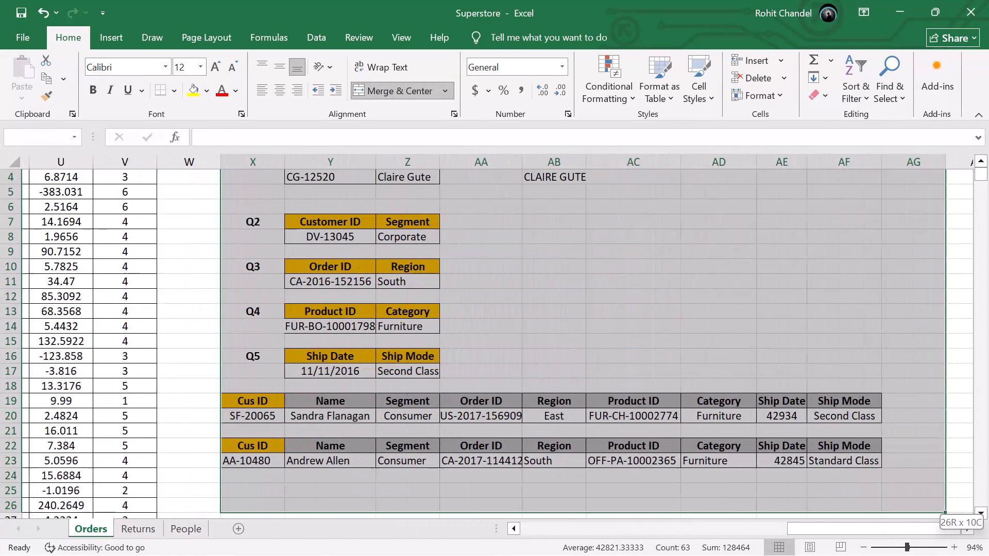
key(Delete)
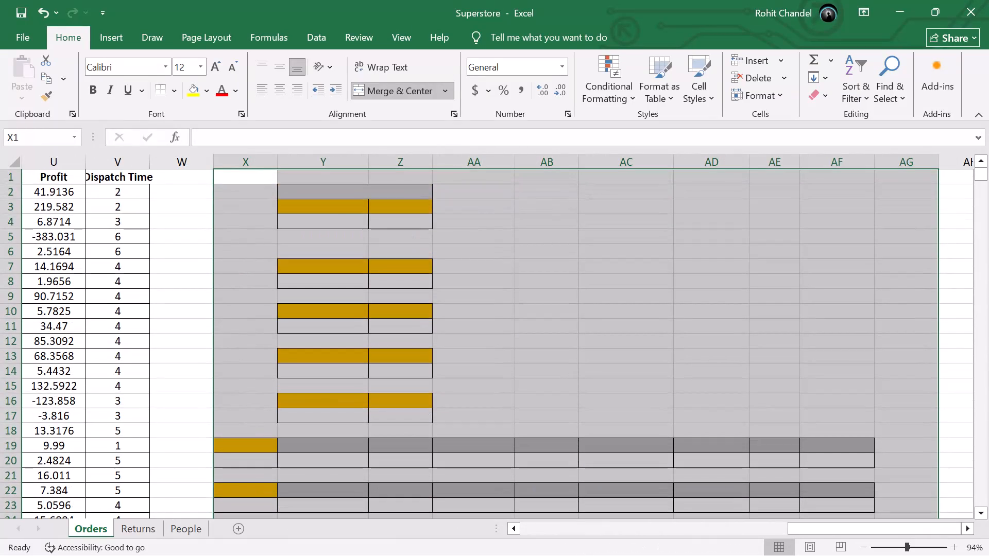
Remove all borders and the fill colour from the emptied lookup exercises range X1:AG26.
text(HBN)
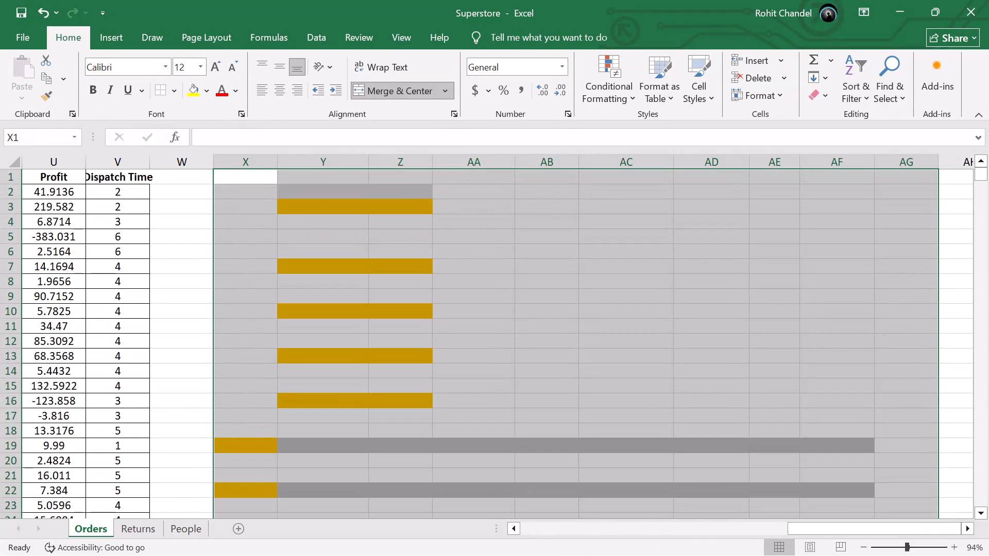
text(HH)
key(n)
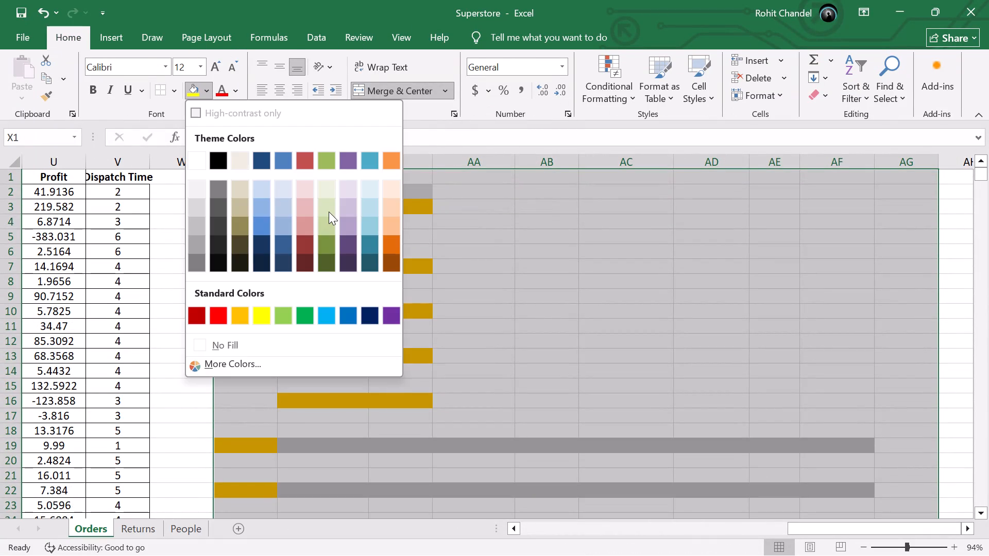
Convert the whole Orders data range A1:V9995 into an Excel table with headers.
key(Up)
key(ctrl+Left)
key(ctrl+Left)
key(ctrl+Left)
key(ctrl+Left)
key(ctrl+Left)
key(ctrl+Left)
key(ctrl+Left)
key(ctrl+Left)
key(ctrl+Left)
key(ctrl+Left)
key(ctrl+Left)
key(ctrl+Left)
key(ctrl+Left)
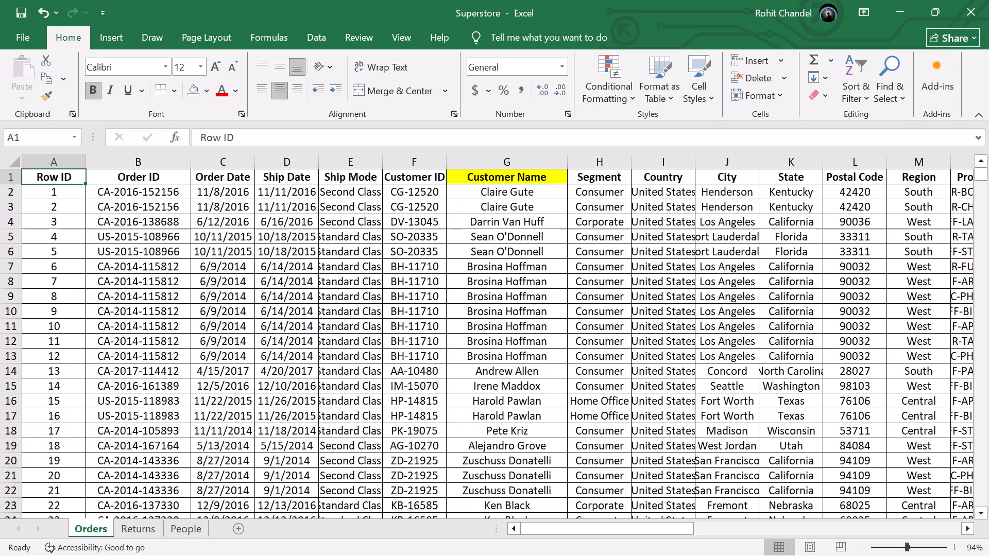
key(ctrl+a)
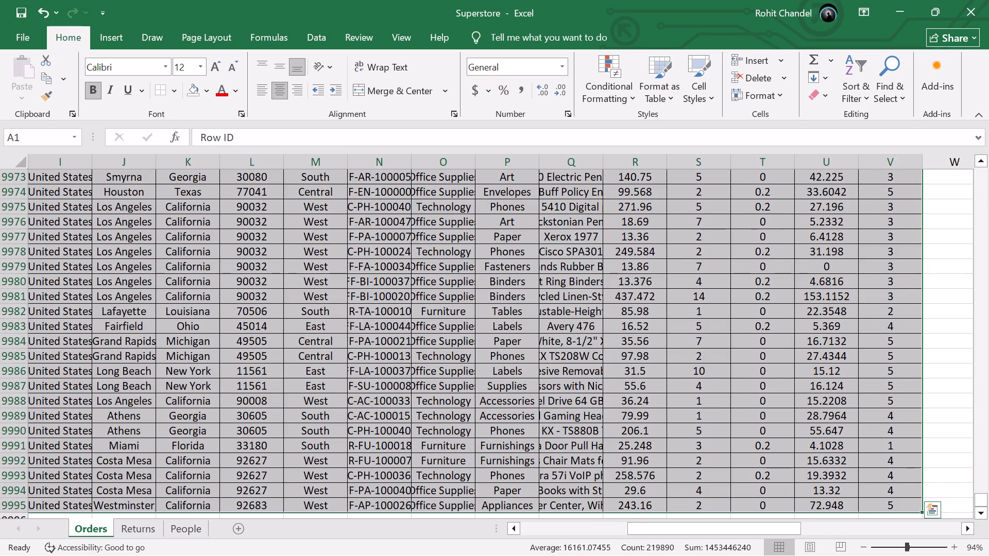
key(ctrl+t)
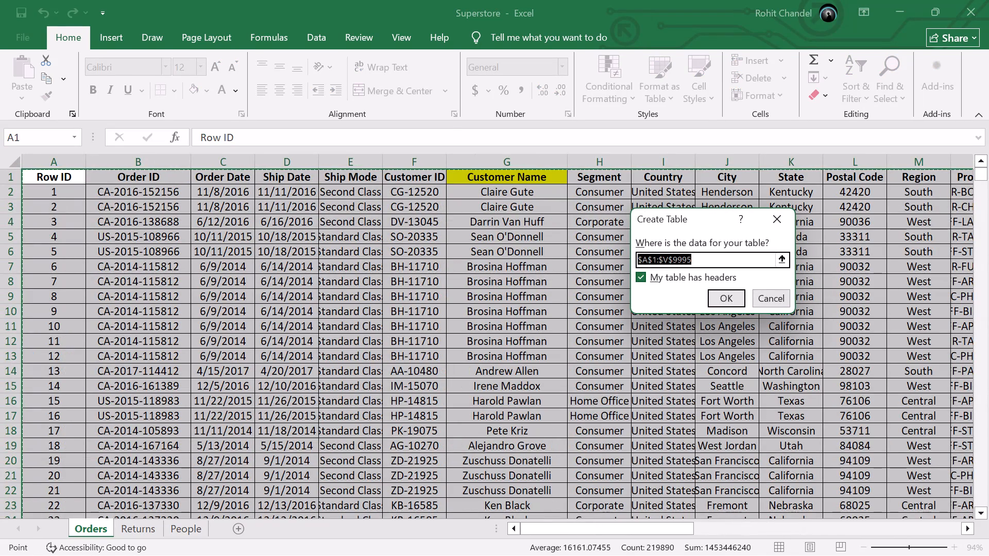
key(Return)
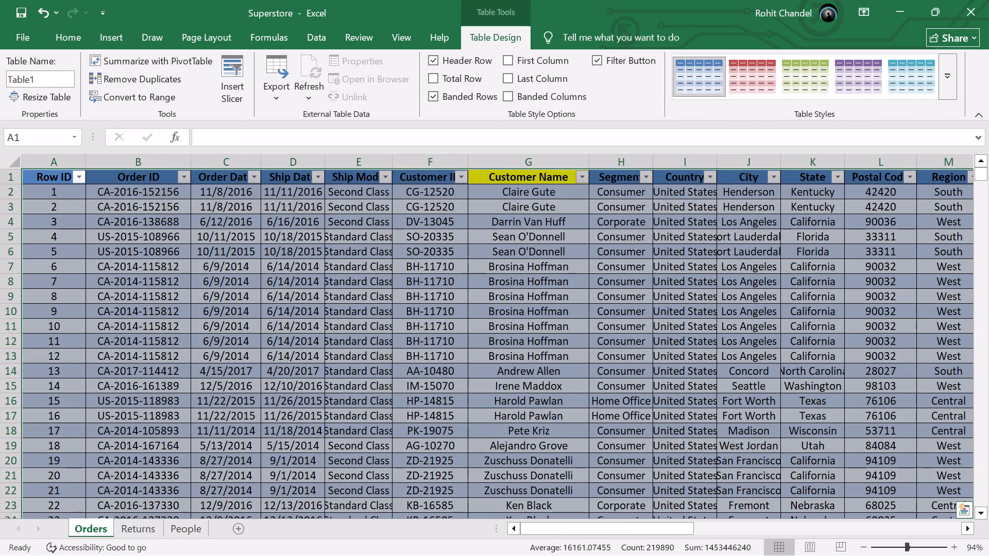
Go along the Orders table's header row to the Ship Date heading in D1.
key(Up)
key(Right)
key(Right)
key(Right)
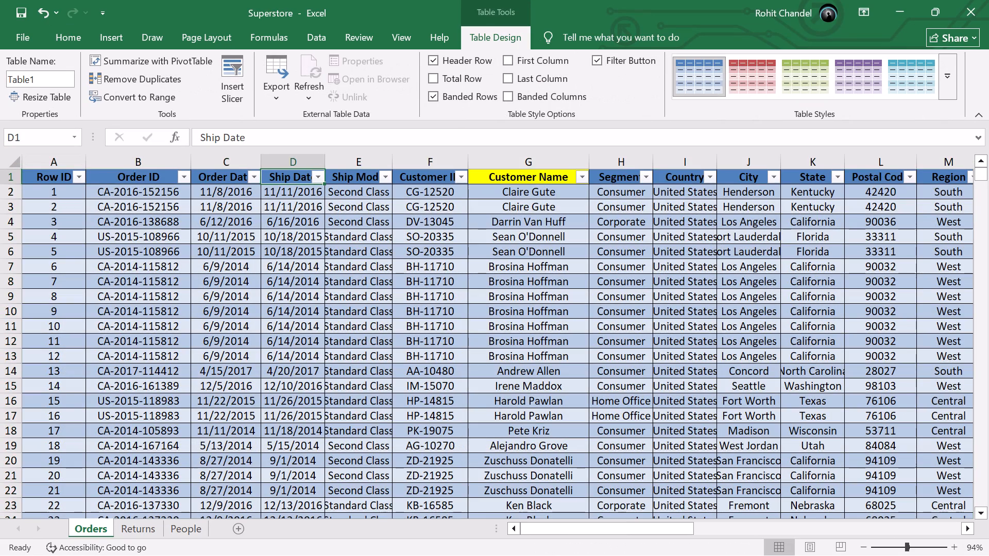
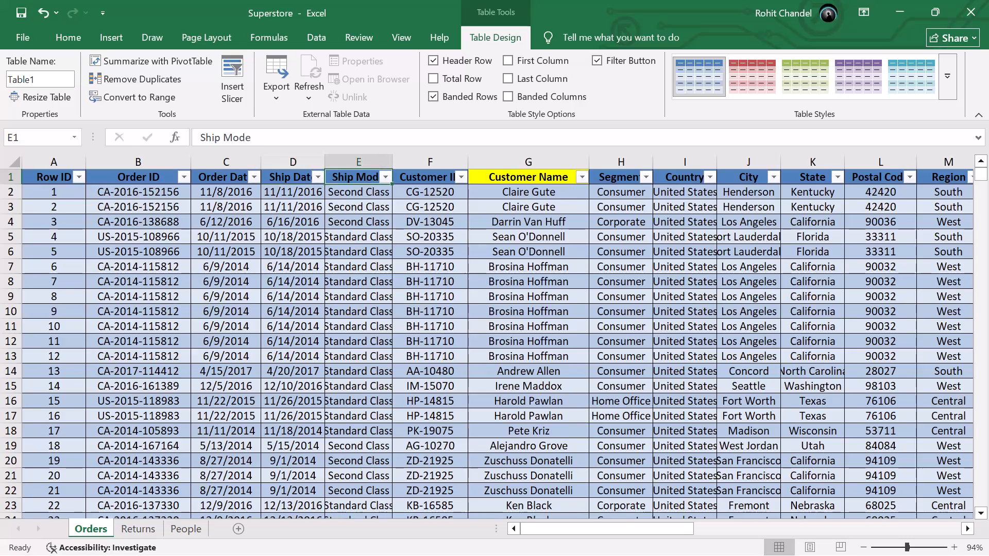
key(ctrl+Right)
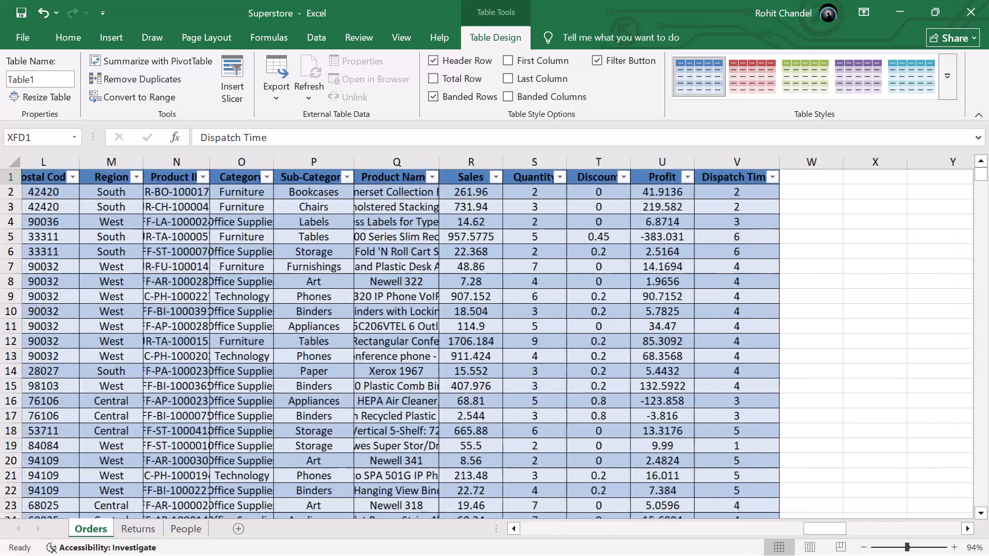
key(ctrl+Up)
key(ctrl+Left)
key(Right)
key(Down)
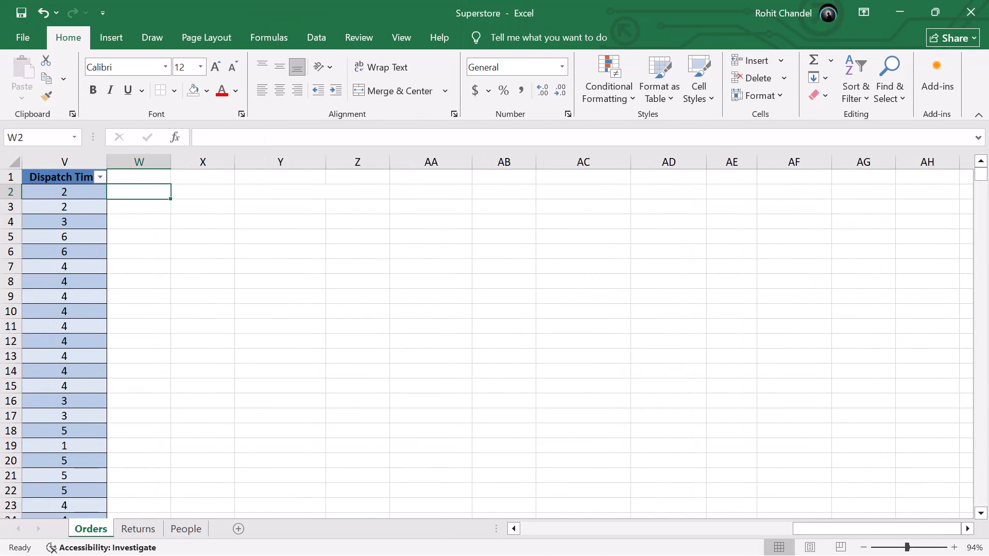
key(equal)
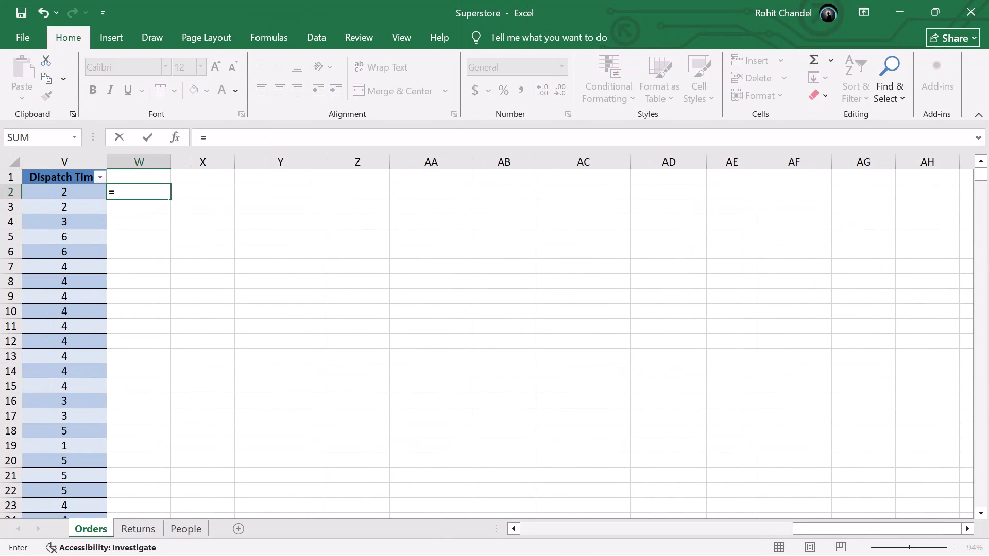
key(Left)
key(Left)
key(Left)
key(Right)
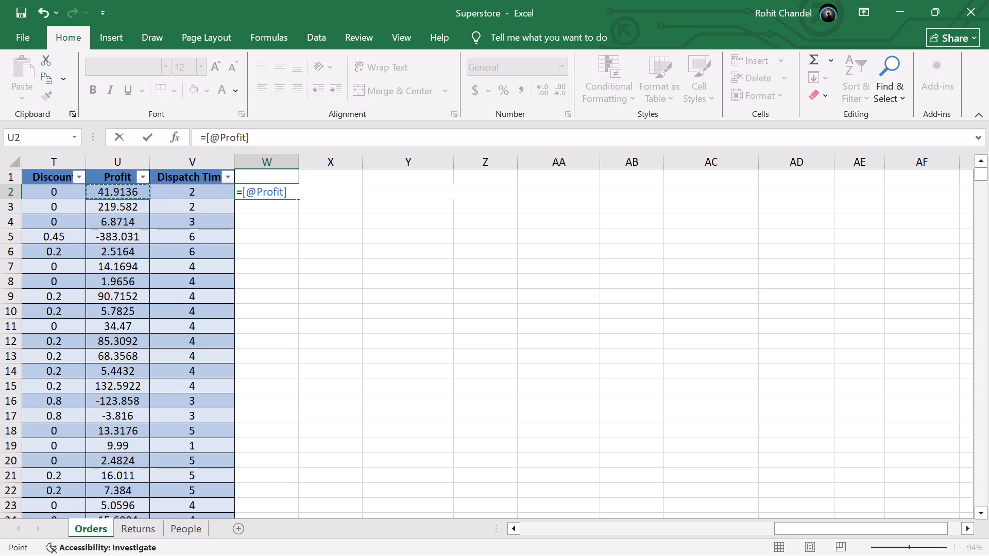
key(slash)
key(Left)
key(Left)
key(Left)
key(Left)
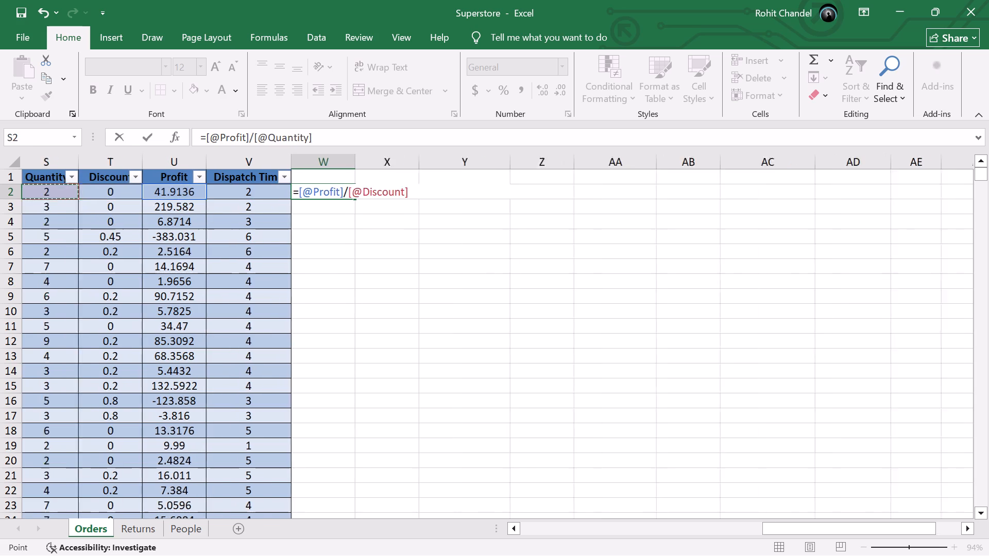
key(Left)
key(Return)
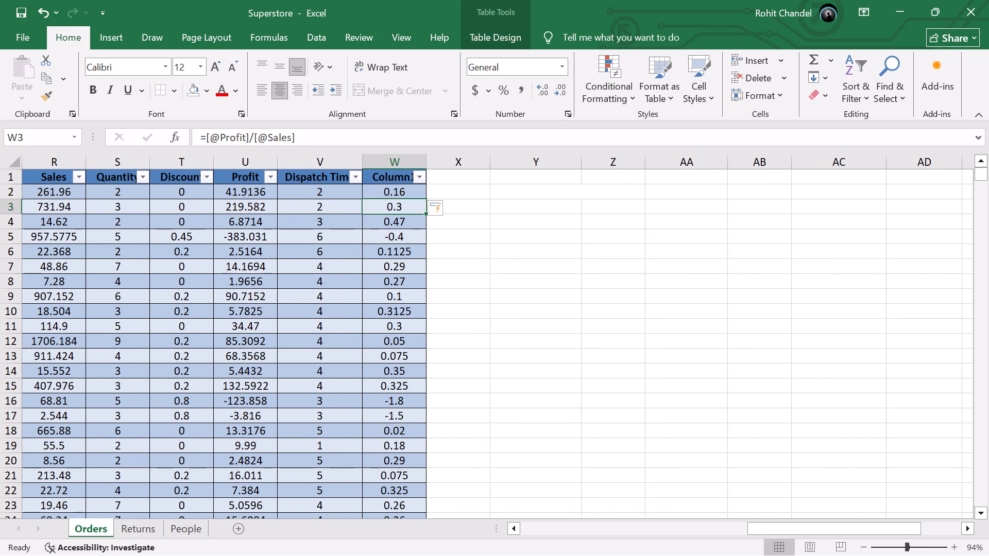
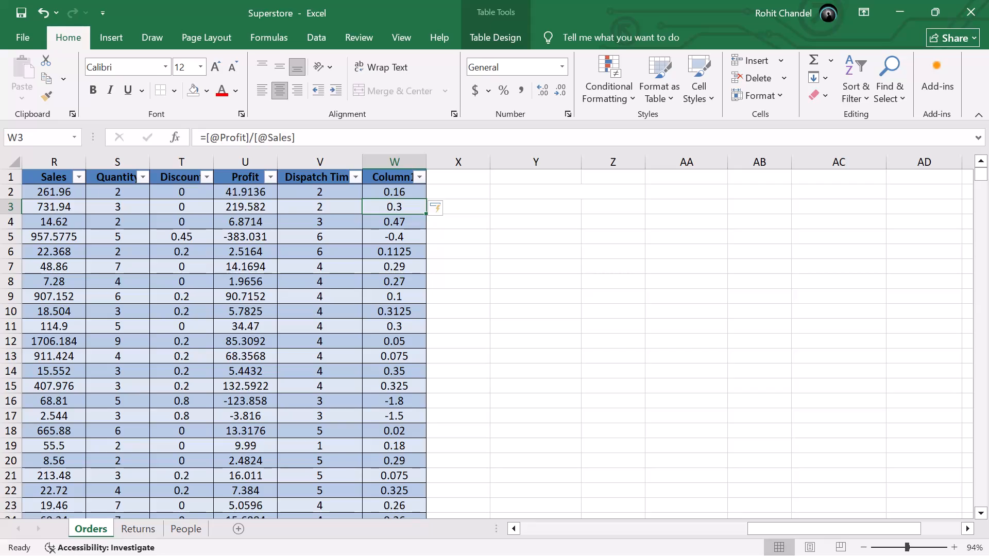
Rename the new profit-to-sales column's header in W1 of the Orders table as Margin.
double_click(402, 179)
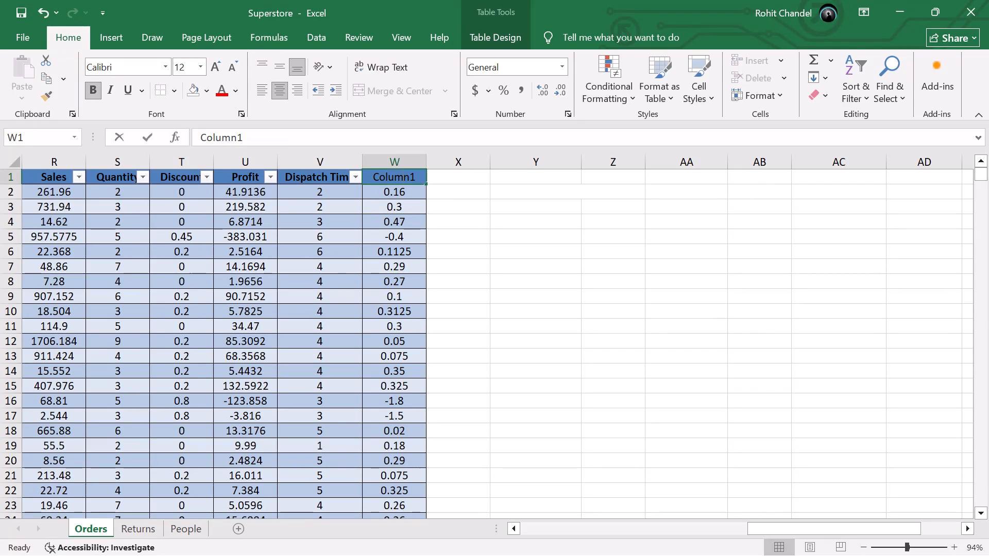
key(BackSpace)
key(BackSpace)
key(BackSpace)
key(BackSpace)
key(BackSpace)
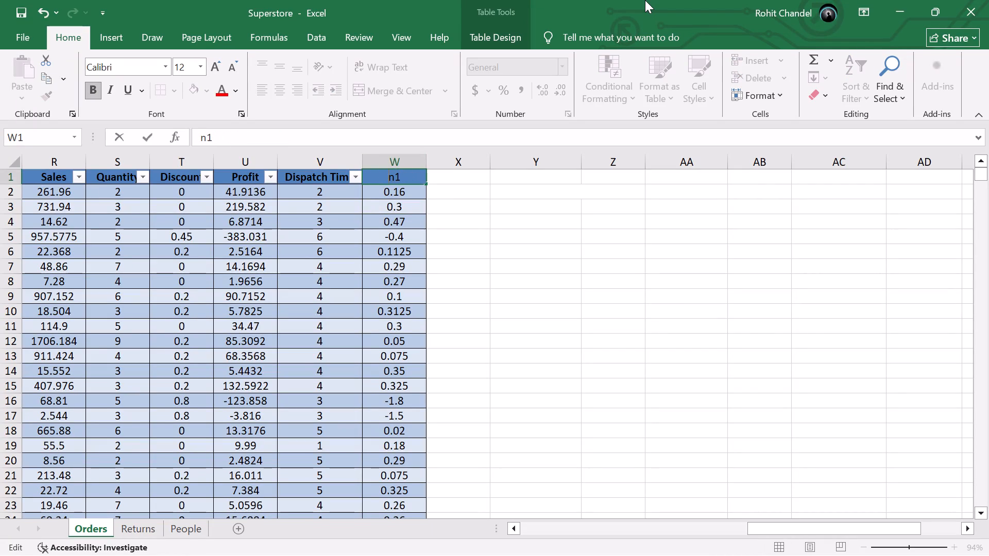
key(BackSpace)
key(Delete)
key(Delete)
text(mAR)
key(BackSpace)
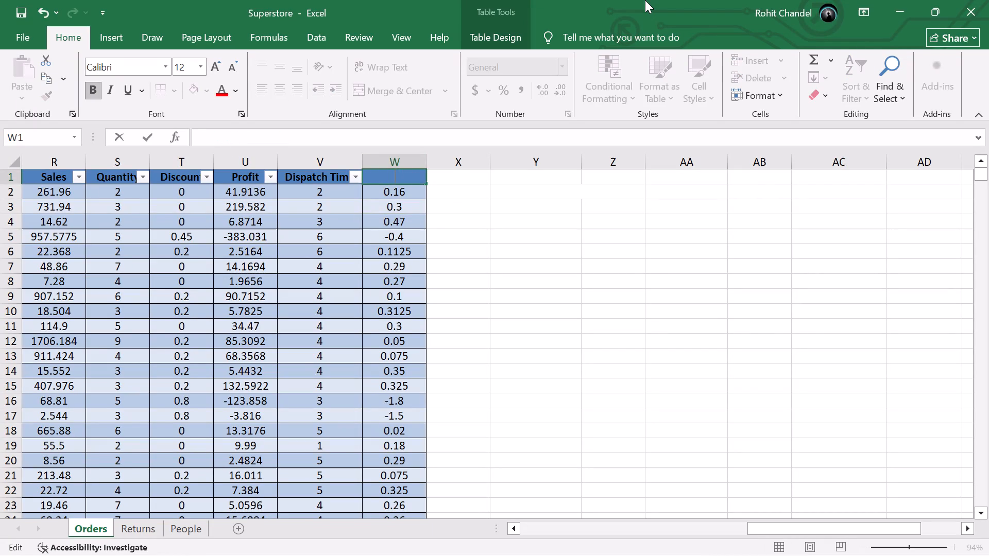
text(Mar)
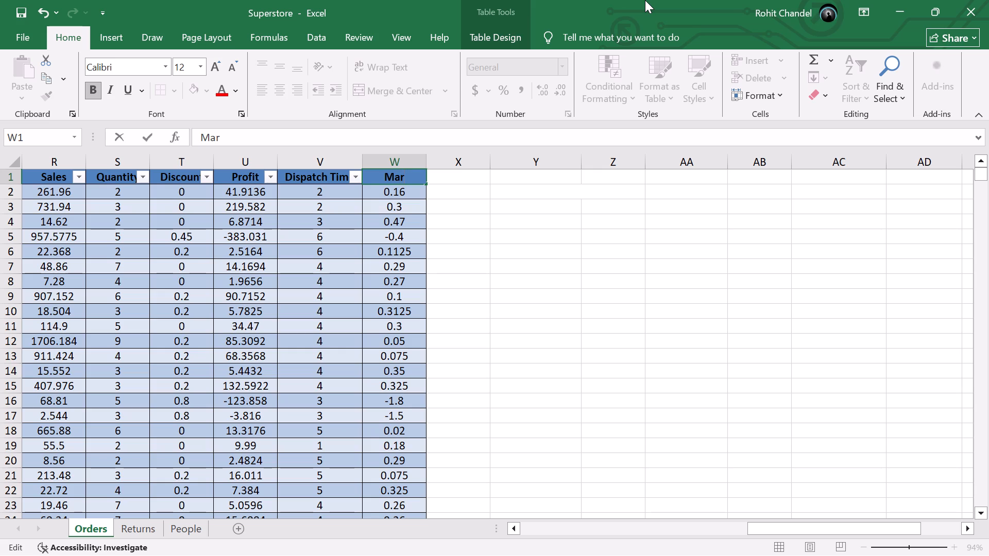
text(gun=)
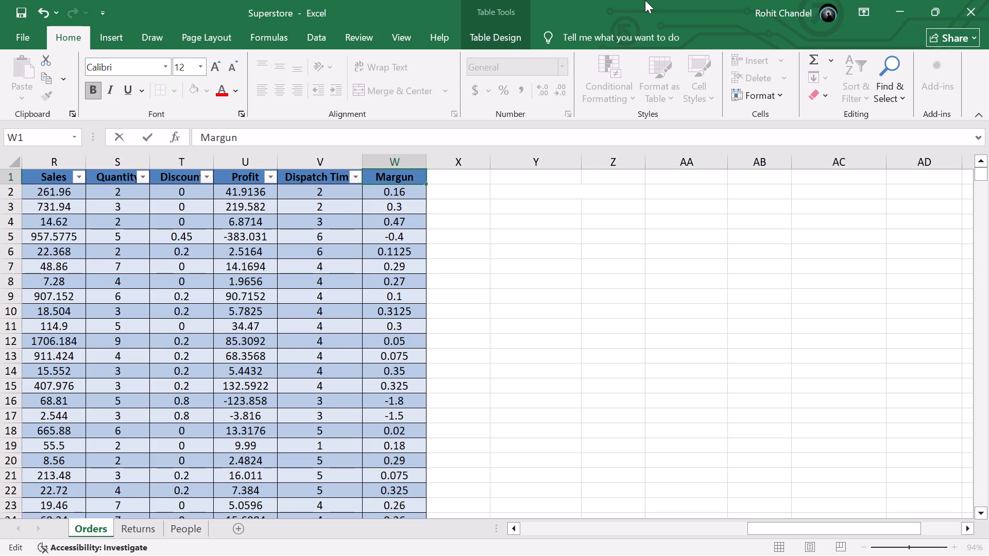
key(BackSpace)
key(BackSpace)
key(BackSpace)
text(in)
key(Return)
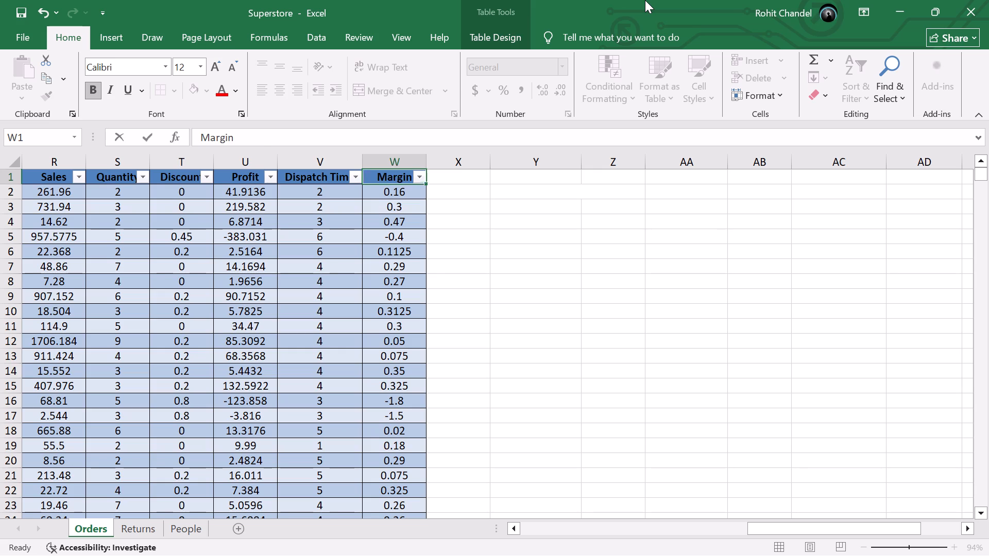
Save the Superstore workbook.
key(ctrl+s)
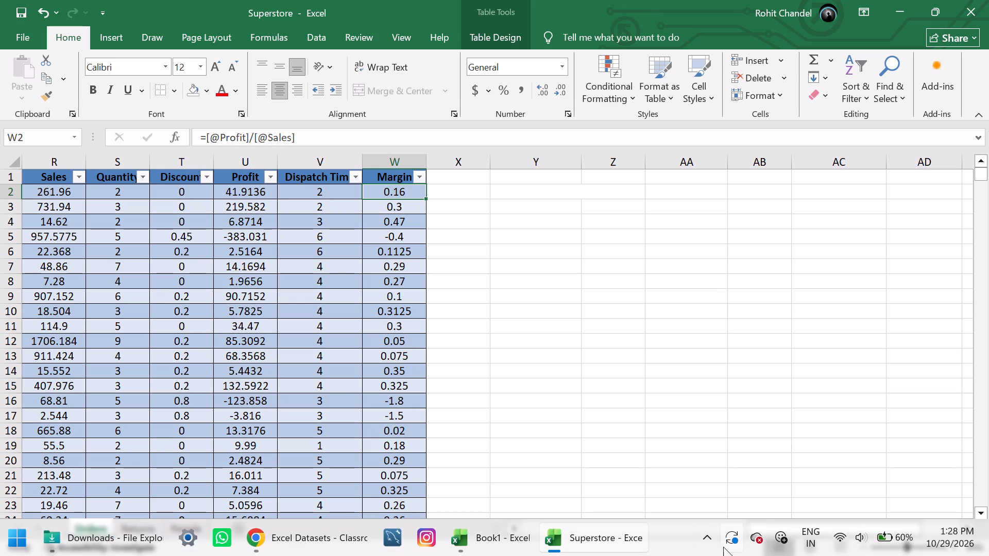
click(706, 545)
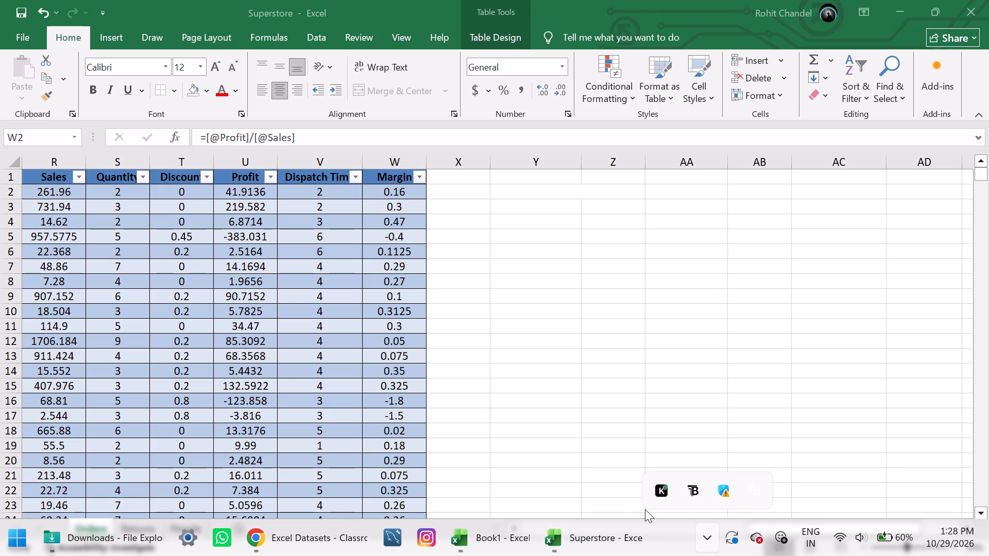
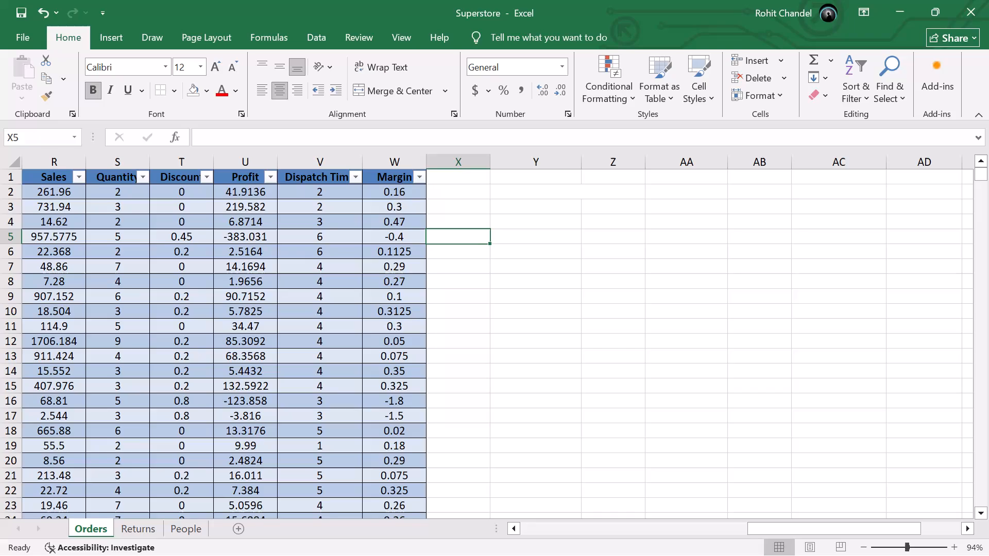
Save the Superstore workbook.
key(ctrl+s)
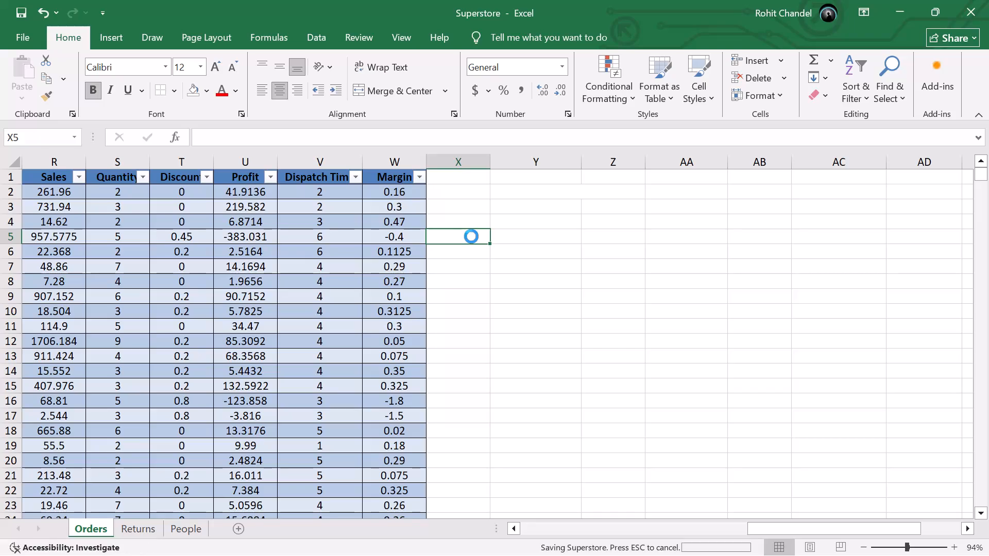
Select the entire Orders table, starting from its Row ID header in A1.
key(Left)
key(Left)
key(Left)
key(Left)
key(Left)
key(Left)
key(Left)
key(Left)
key(Left)
key(Left)
key(Left)
key(Left)
key(Left)
key(Left)
key(Left)
key(Left)
key(Left)
key(Left)
key(Left)
key(Left)
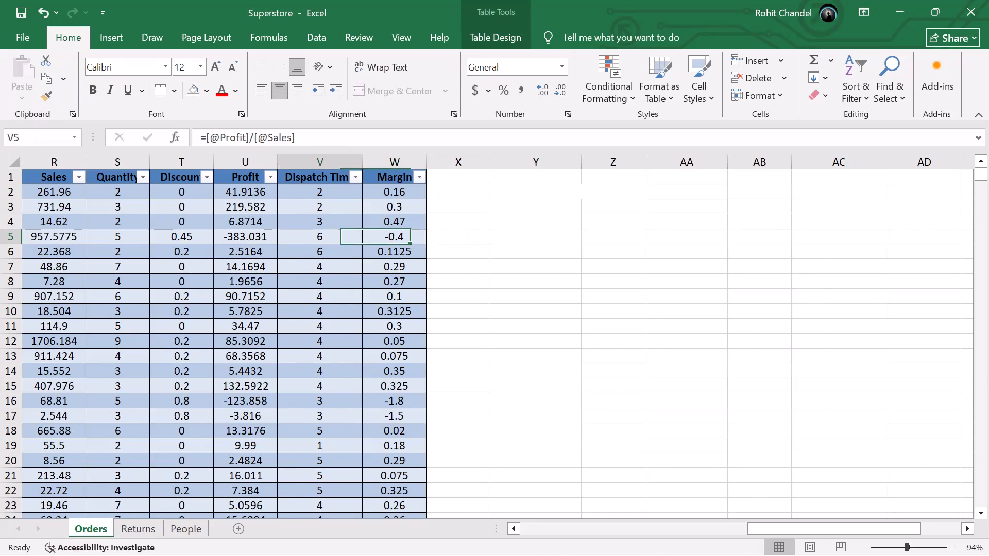
key(ctrl+Left)
key(ctrl+Left)
key(ctrl+Left)
key(ctrl+Left)
key(ctrl+Left)
key(ctrl+Left)
key(ctrl+Left)
key(ctrl+Left)
key(ctrl+Left)
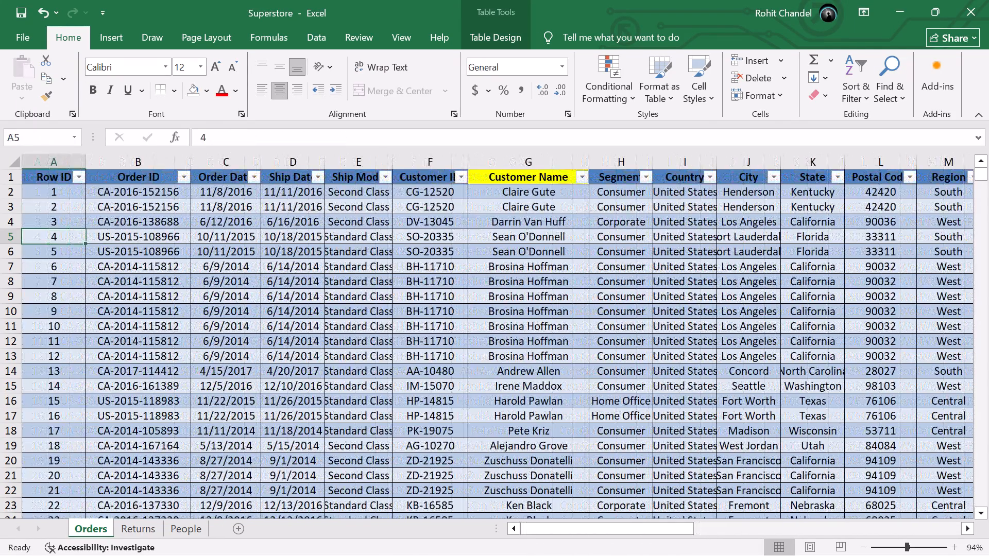
key(ctrl+Up)
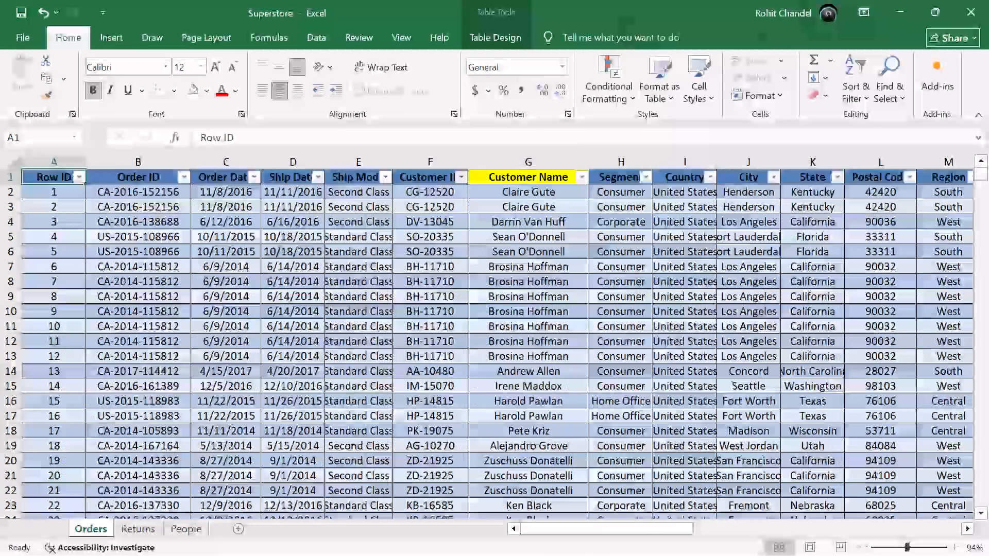
key(ctrl+a)
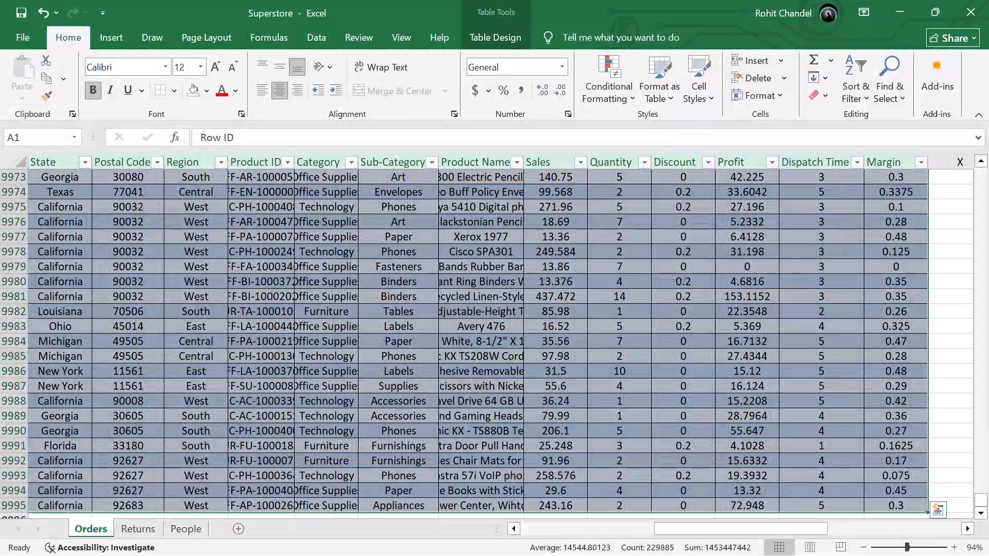
key(Escape)
key(Escape)
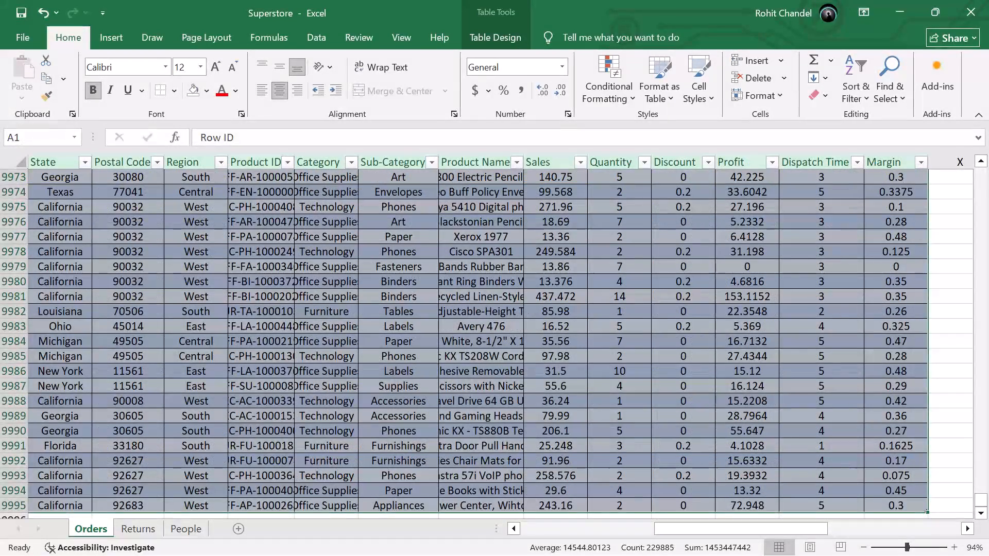
Look through the Profit column from the last rows of the Orders table back up to its header.
click(671, 233)
key(Right)
key(Up)
key(Up)
key(Up)
key(Up)
key(Up)
key(Up)
key(Up)
key(Up)
key(Up)
key(Up)
key(Up)
key(Up)
key(Up)
key(Up)
key(Up)
key(Up)
key(Up)
key(Up)
key(Up)
key(Up)
key(Up)
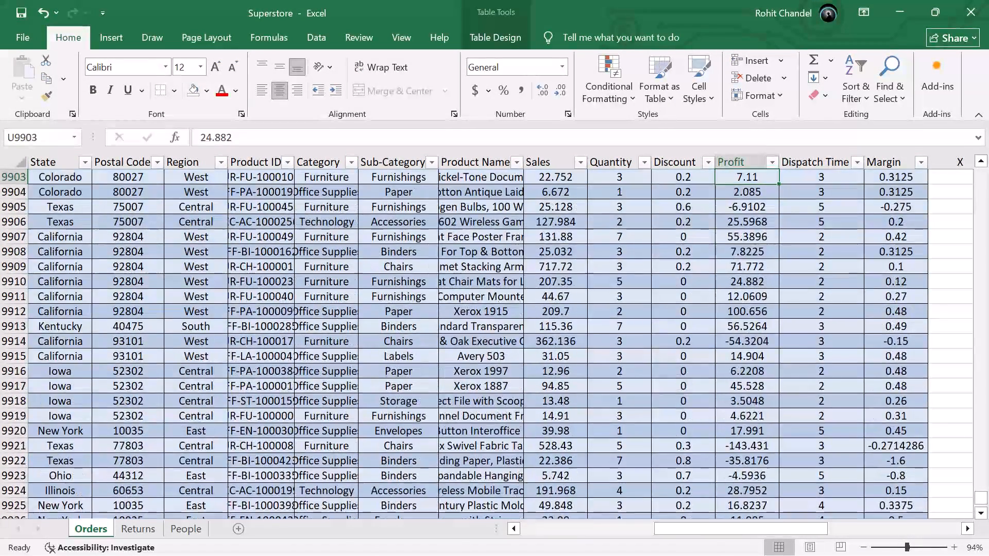
key(shift+Up)
key(shift+Up)
key(shift+Up)
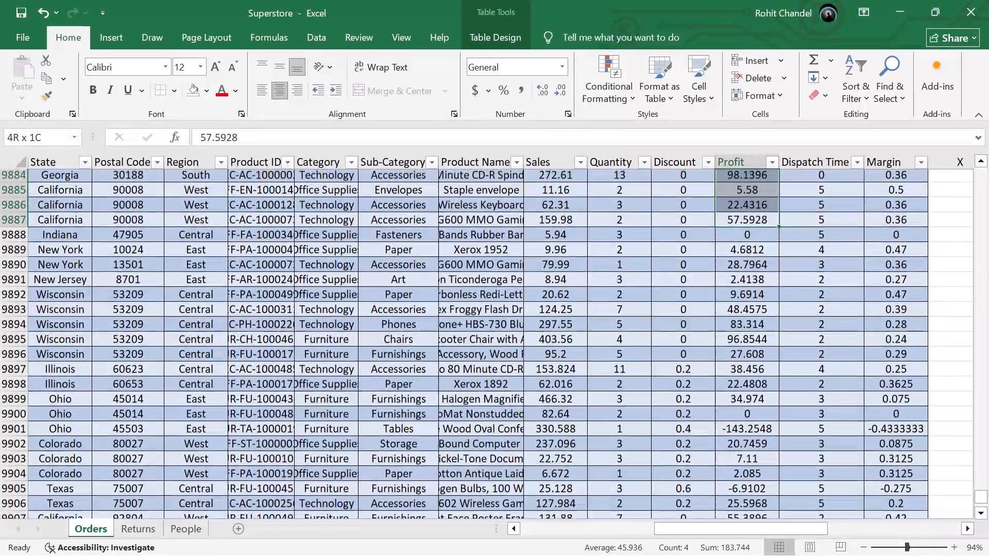
key(Up)
key(ctrl+Up)
key(ctrl+Up)
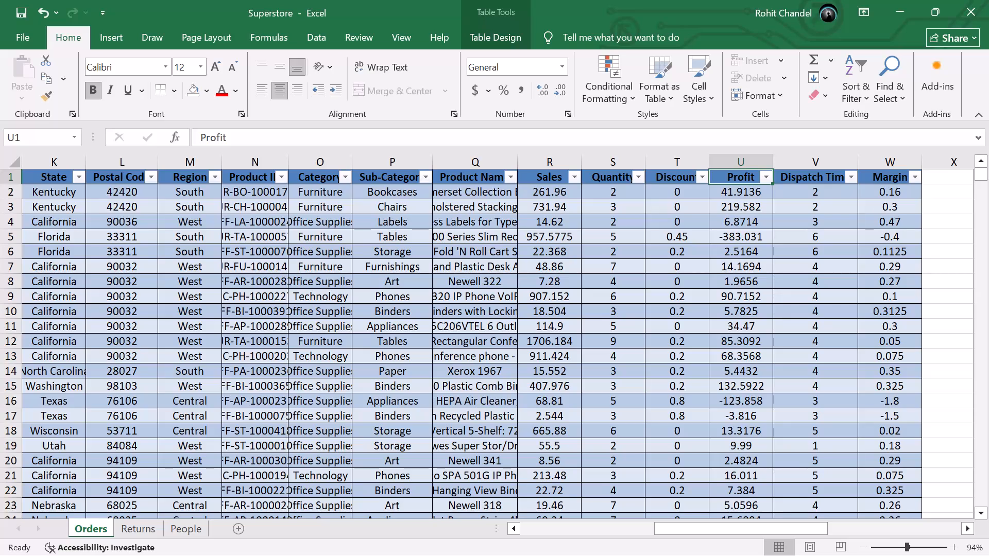
Insert a comment on cell W2, the first value of the Margin column.
key(Left)
key(Right)
key(Right)
key(Right)
key(Right)
key(Right)
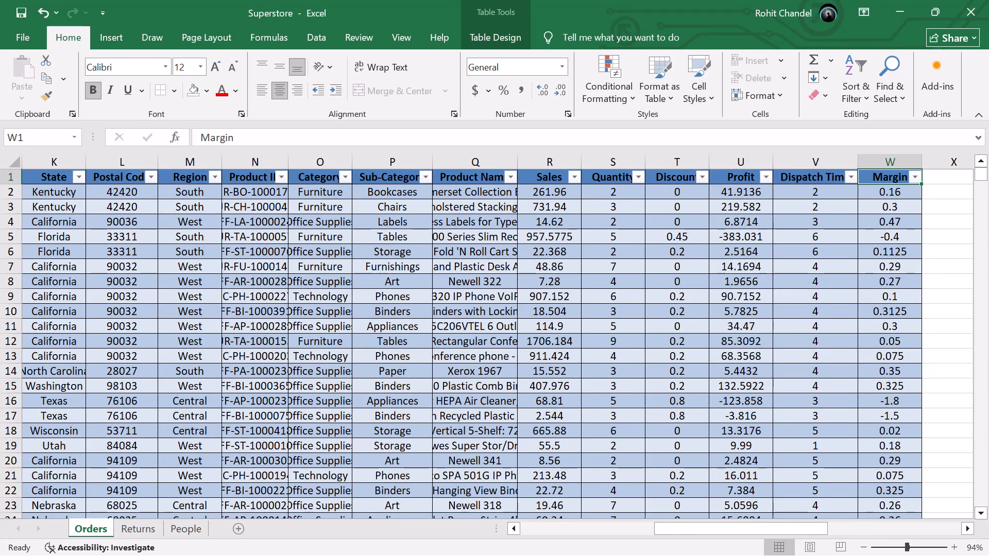
key(Left)
key(Down)
key(Right)
key(Right)
key(Left)
key(Left)
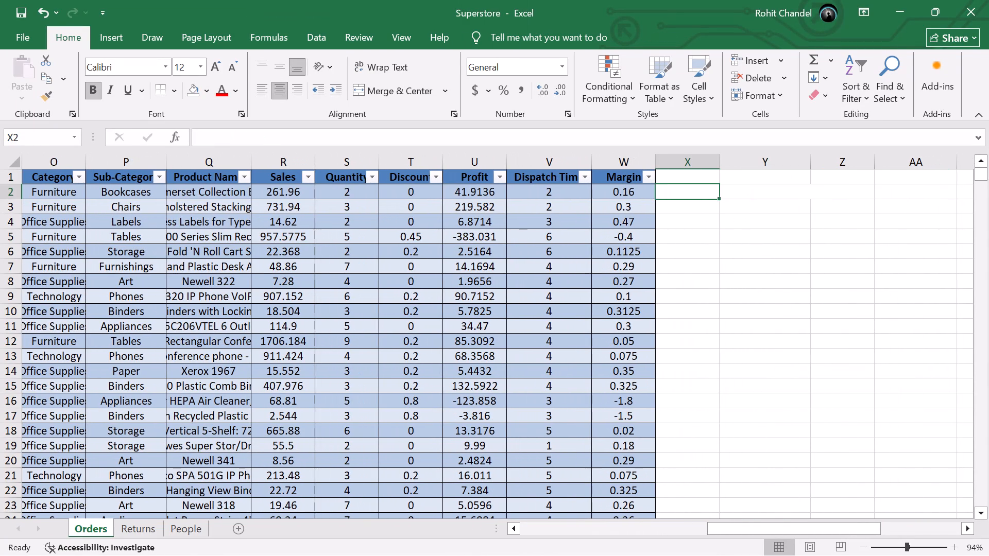
click(643, 186)
click(643, 186)
click(643, 186)
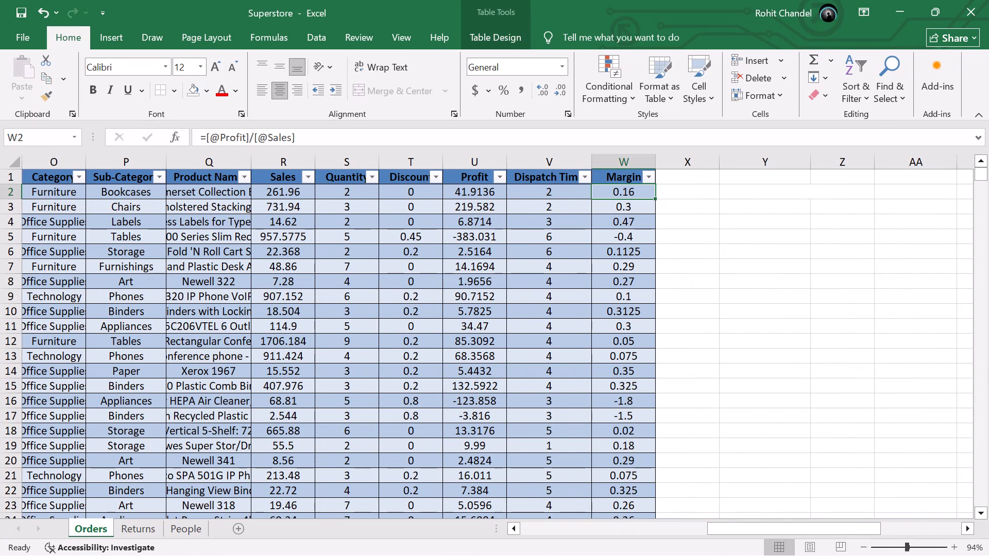
click(643, 195)
click(643, 196)
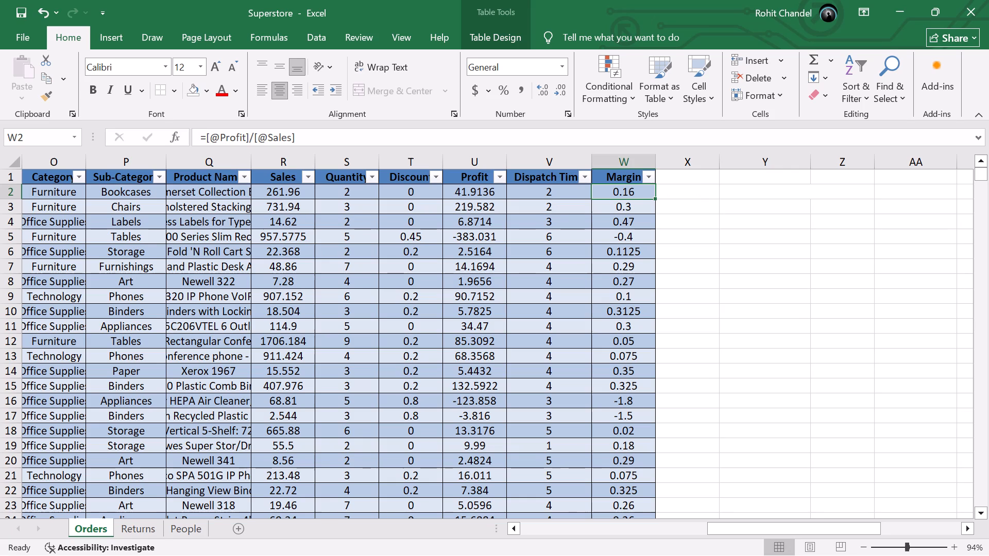
right_click(643, 196)
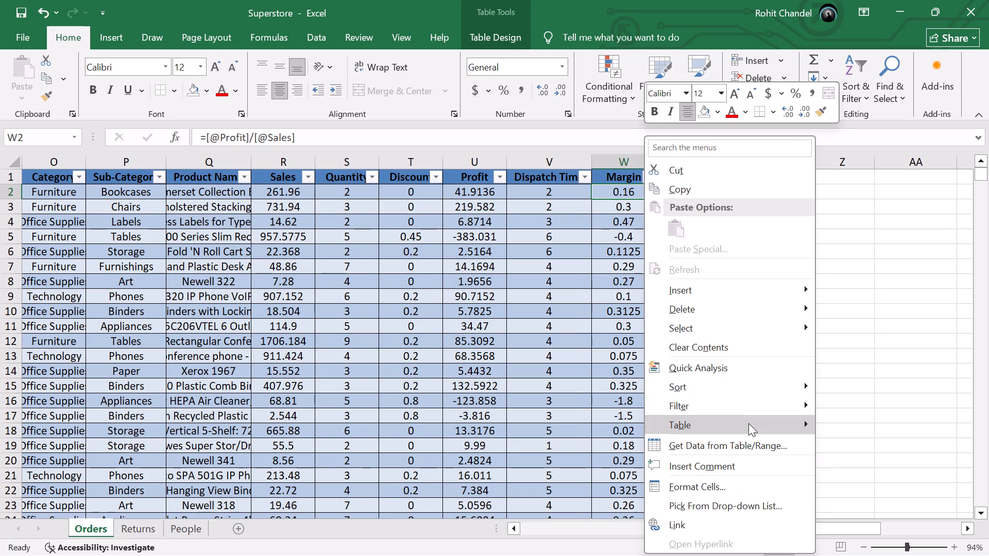
click(698, 466)
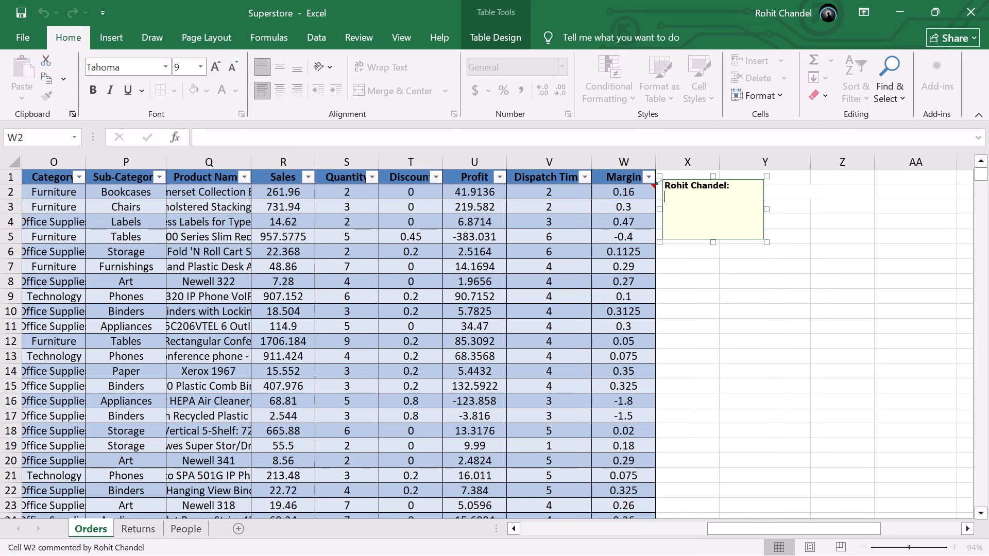
Replace the default author name in the W2 comment with the heading "Create Table:".
key(BackSpace)
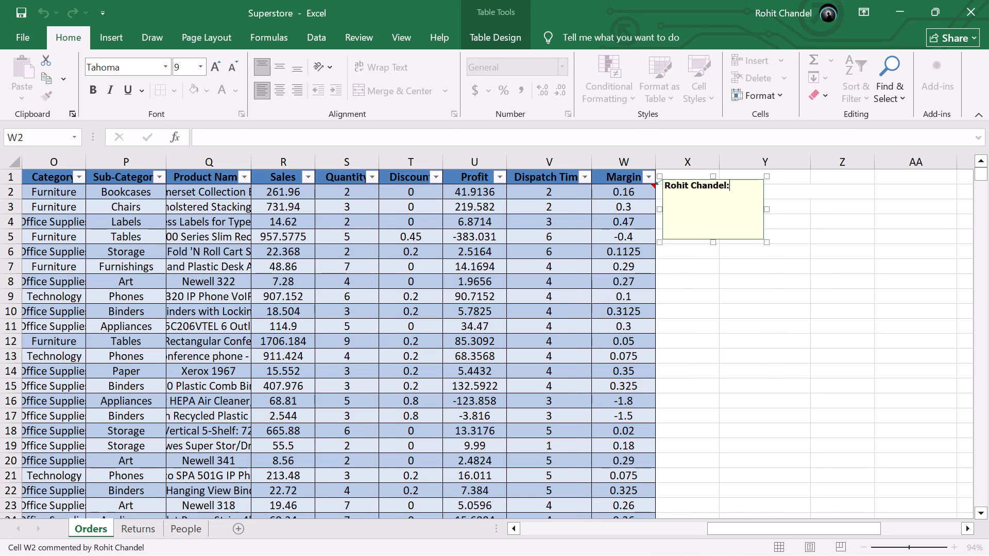
key(BackSpace)
key(BackSpace)
key(BackSpace)
key(BackSpace)
key(BackSpace)
key(BackSpace)
key(BackSpace)
key(BackSpace)
key(BackSpace)
key(BackSpace)
key(BackSpace)
key(BackSpace)
key(BackSpace)
key(BackSpace)
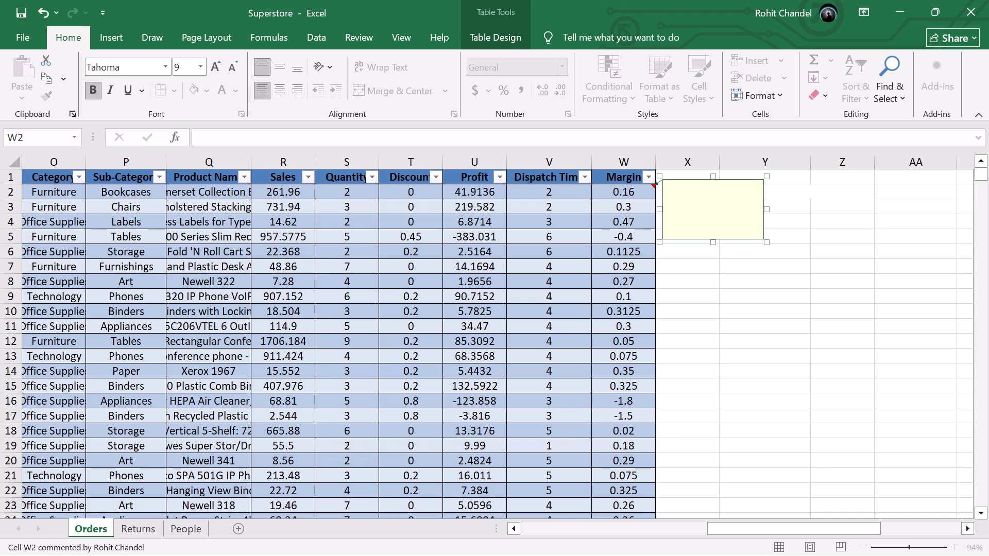
text(Create t)
key(backslash)
key(BackSpace)
key(BackSpace)
text(Table)
key(shift+colon)
key(Return)
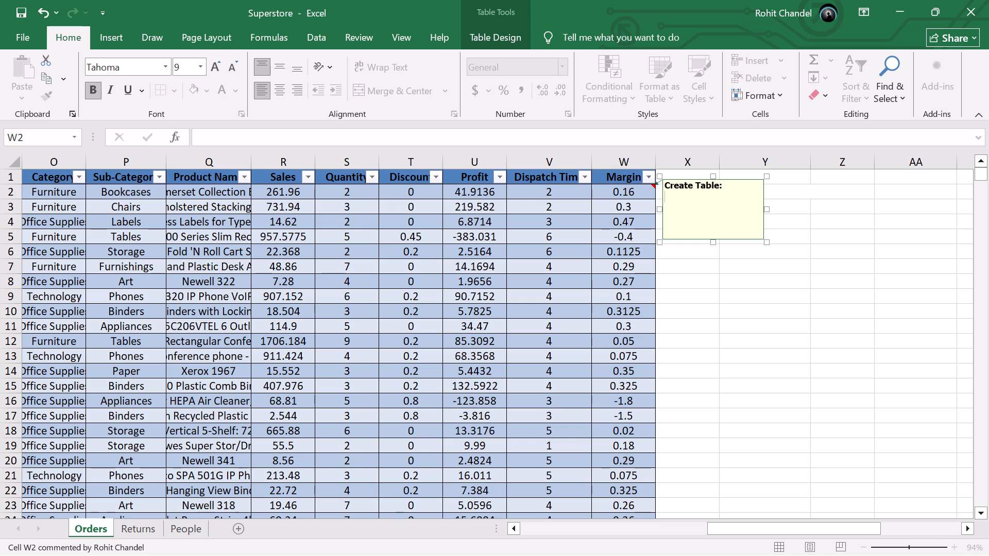
Add the first instruction line to the W2 comment: "1) select all table : Ctl A".
key(1)
text())
key(space)
text(select all tab;e)
key(space)
key(BackSpace)
key(BackSpace)
key(BackSpace)
text(le)
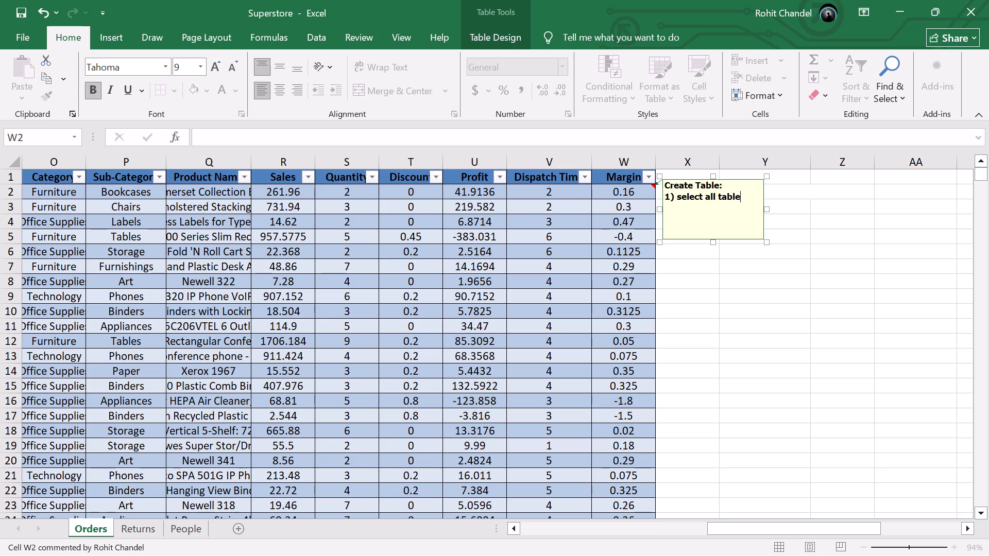
key(space)
text(:)
key(space)
text(Ct;)
key(space)
key(BackSpace)
key(BackSpace)
text(l A)
Widen the W2 comment box so its first instruction fits on one line.
drag(767, 207, 809, 189)
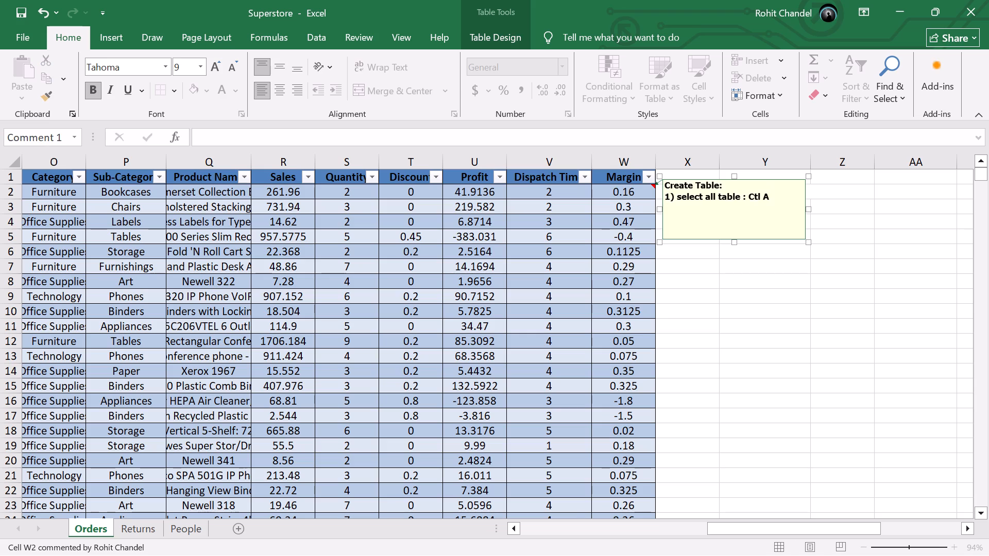
Add the second line "2) CTRL + T for table" to the W2 comment and finish editing it.
click(778, 194)
key(Down)
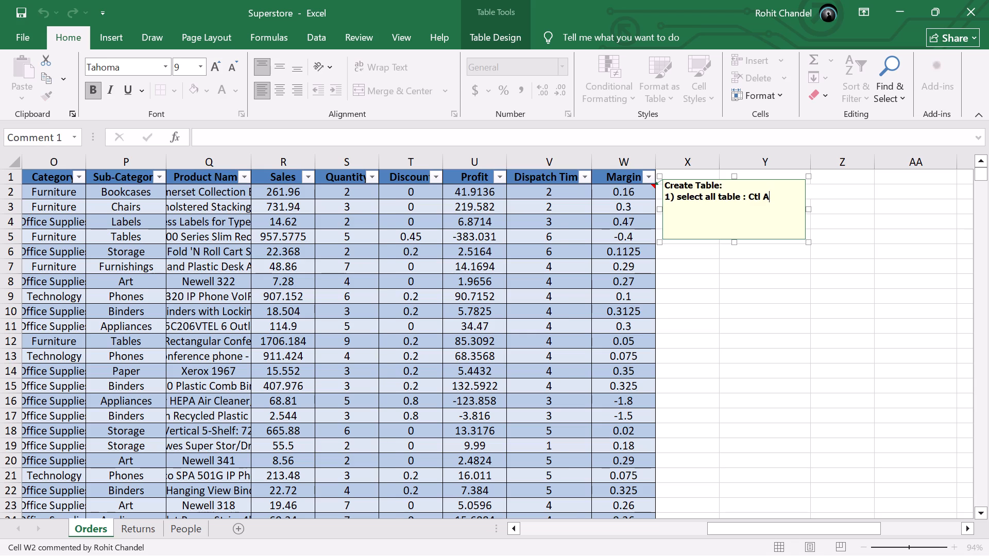
key(Down)
key(Return)
key(2)
text())
key(space)
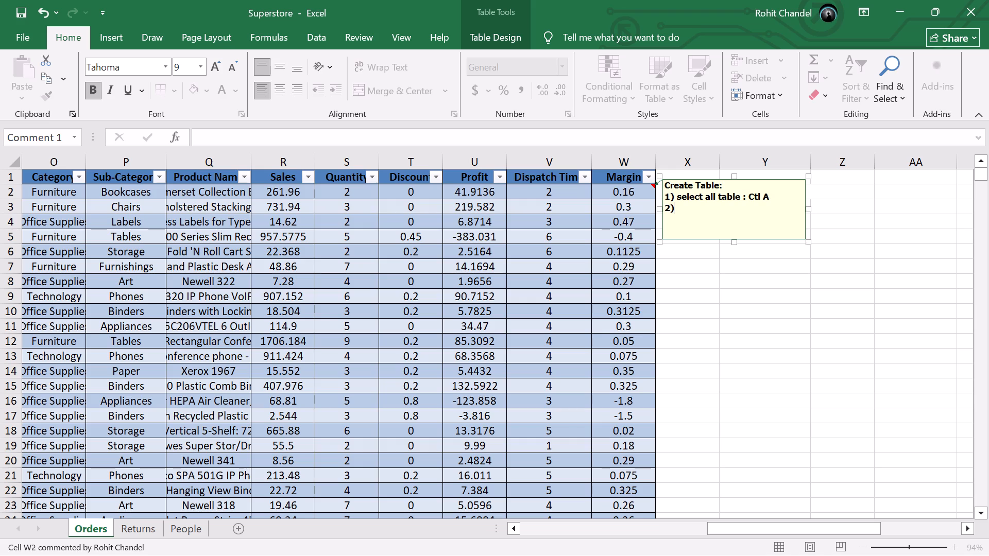
text(CT)
text(RL)
key(space)
text(+)
key(space)
text(T for)
key(space)
text(yab)
key(BackSpace)
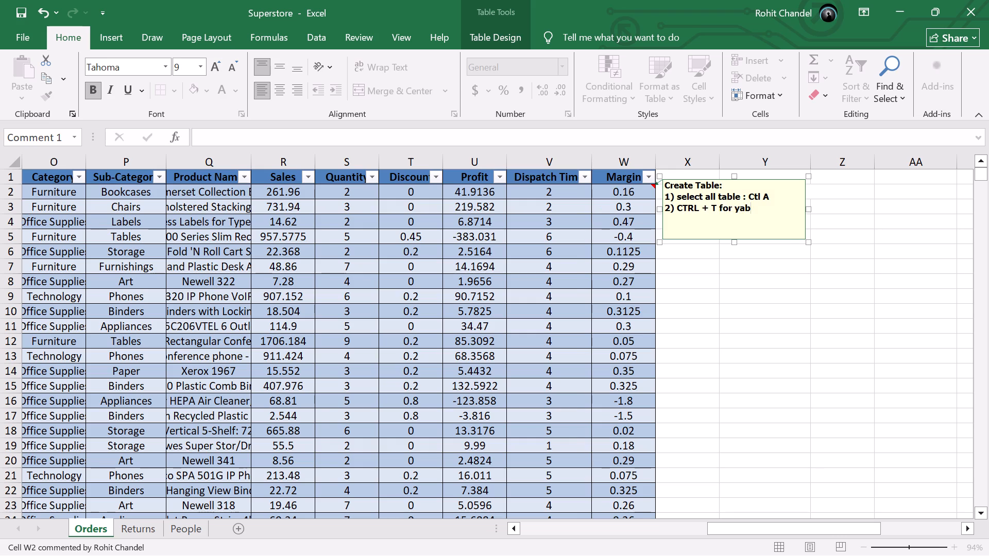
key(BackSpace)
key(BackSpace)
text(table)
click(824, 282)
click(715, 193)
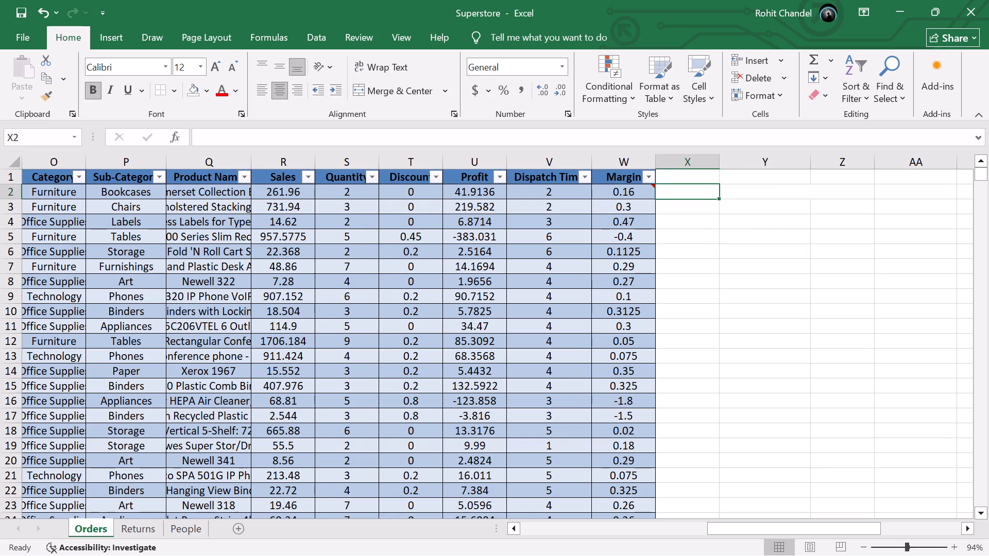
Save the Superstore workbook with the completed table-creation comment.
key(ctrl+s)
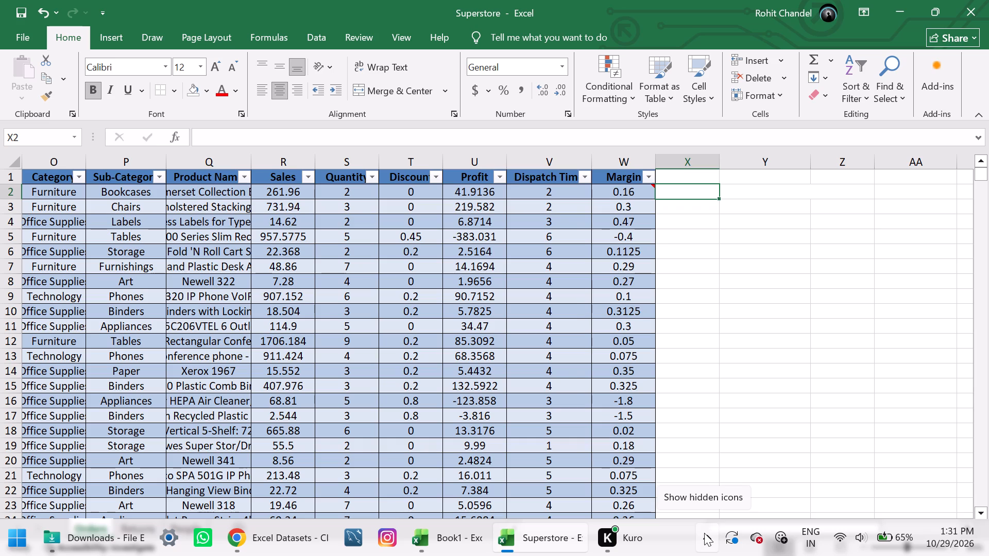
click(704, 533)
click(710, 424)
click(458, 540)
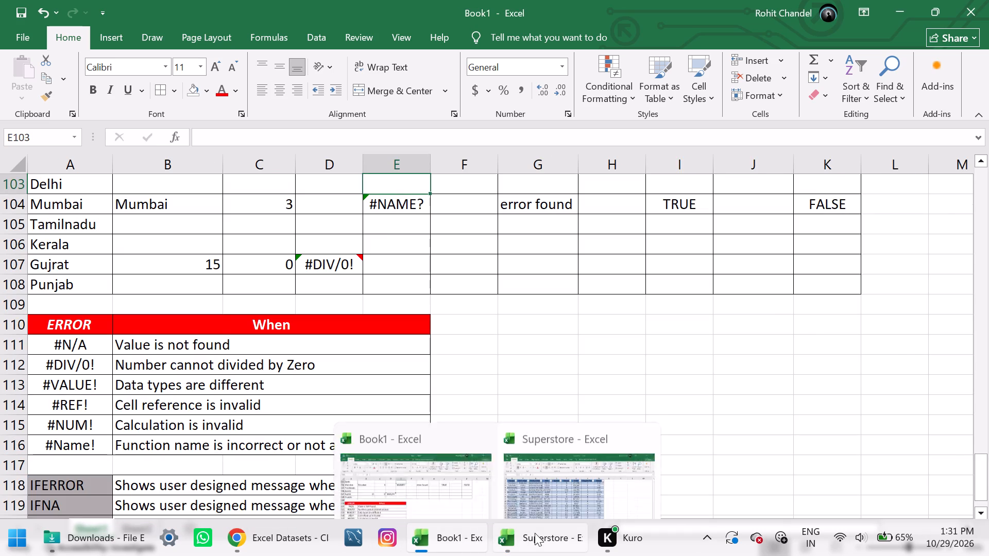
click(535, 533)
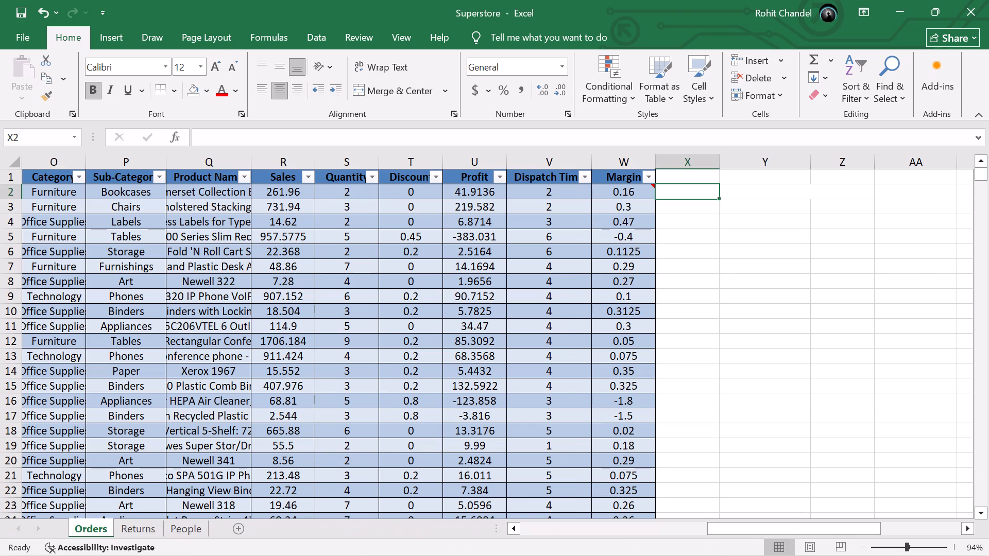
Review the Orders table across its columns, from Row ID through the sales fields, and back at the header row.
scroll(670, 379, right, 10)
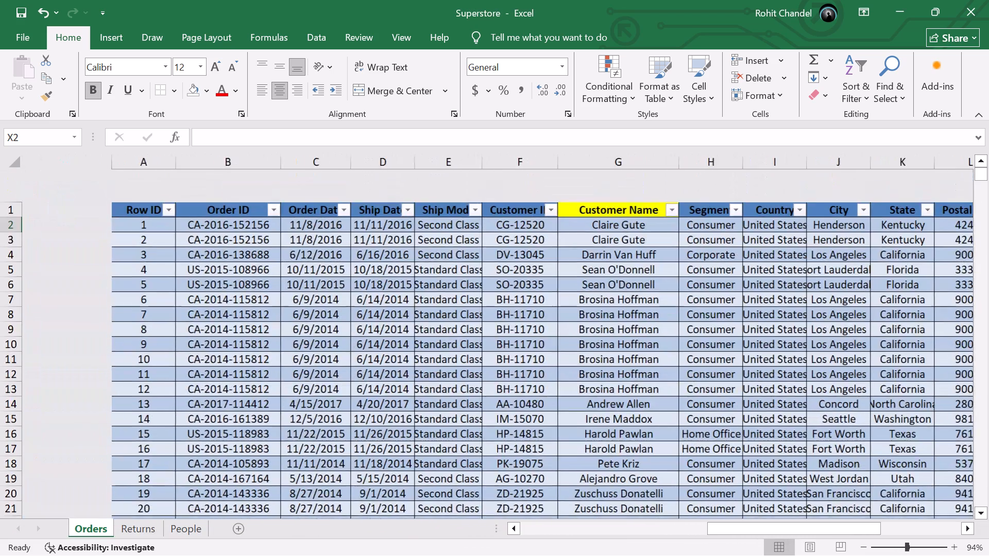
scroll(670, 379, up, 2)
scroll(552, 352, left, 4)
scroll(552, 352, right, 5)
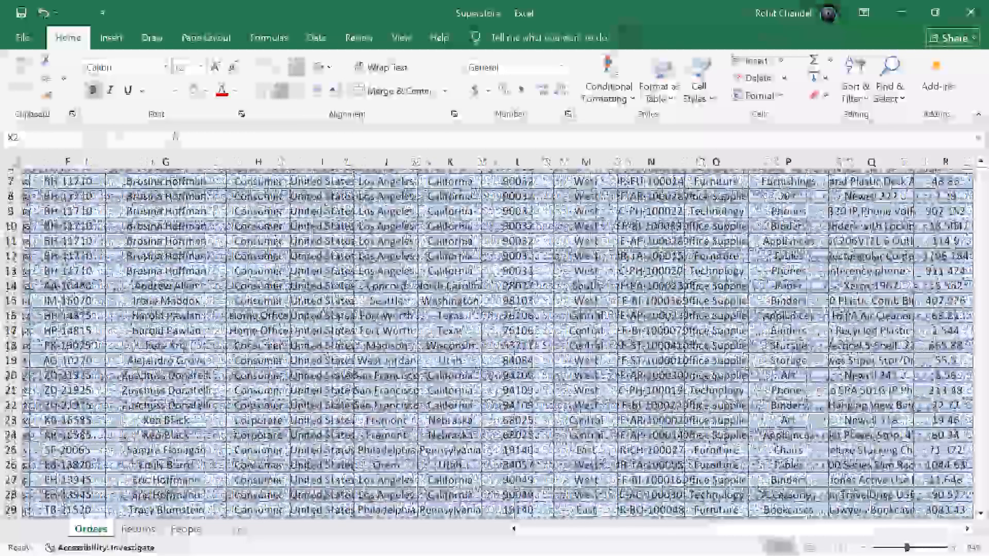
scroll(552, 352, right, 9)
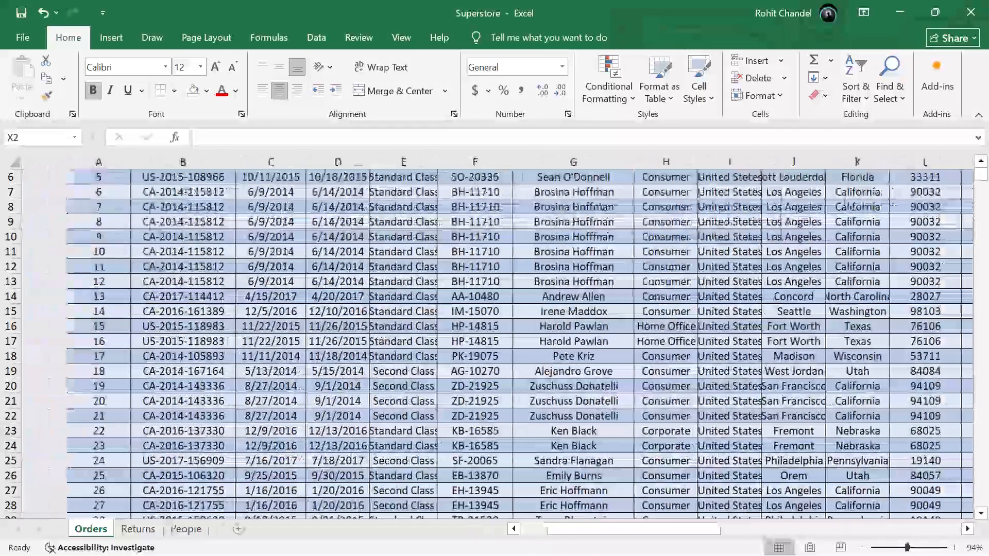
scroll(552, 352, left, 7)
scroll(552, 352, right, 6)
scroll(552, 352, up, 6)
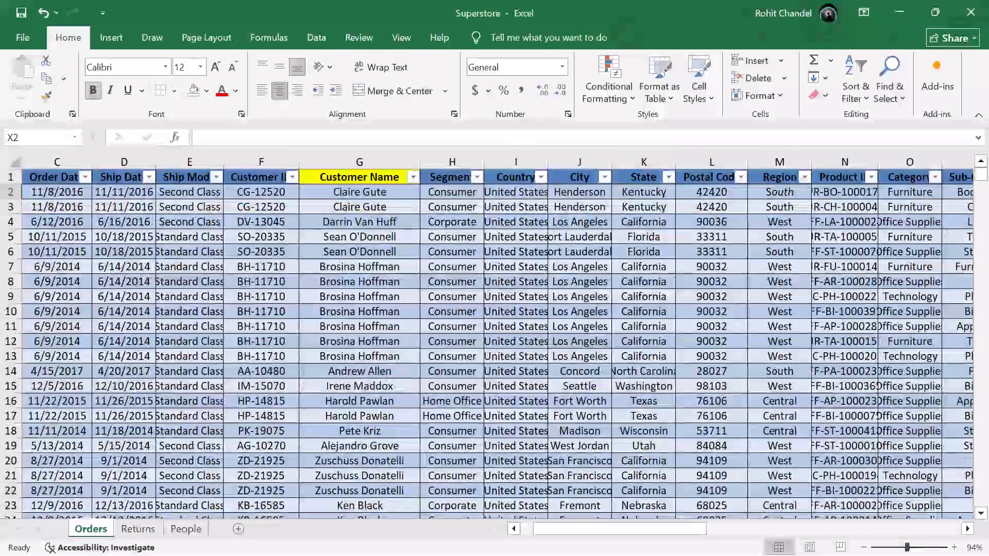
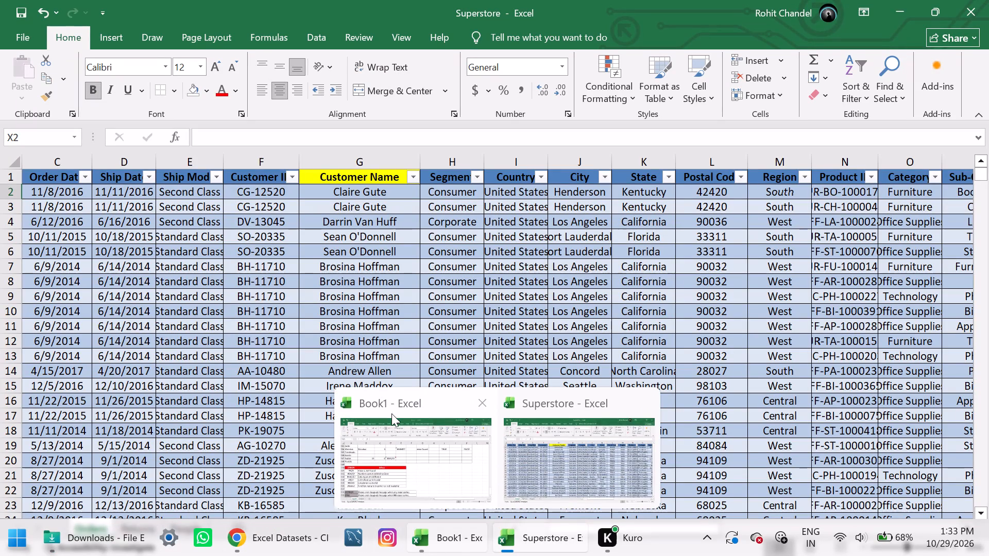
Examine the Orders records from the first rows down past the end of the table.
click(270, 475)
scroll(270, 475, down, 5)
scroll(270, 475, up, 2)
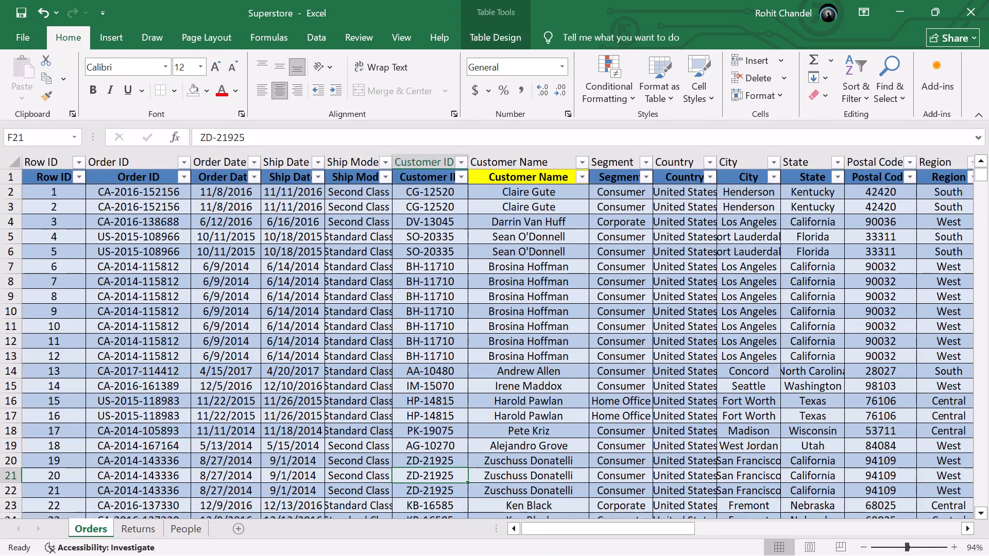
scroll(270, 475, down, 16)
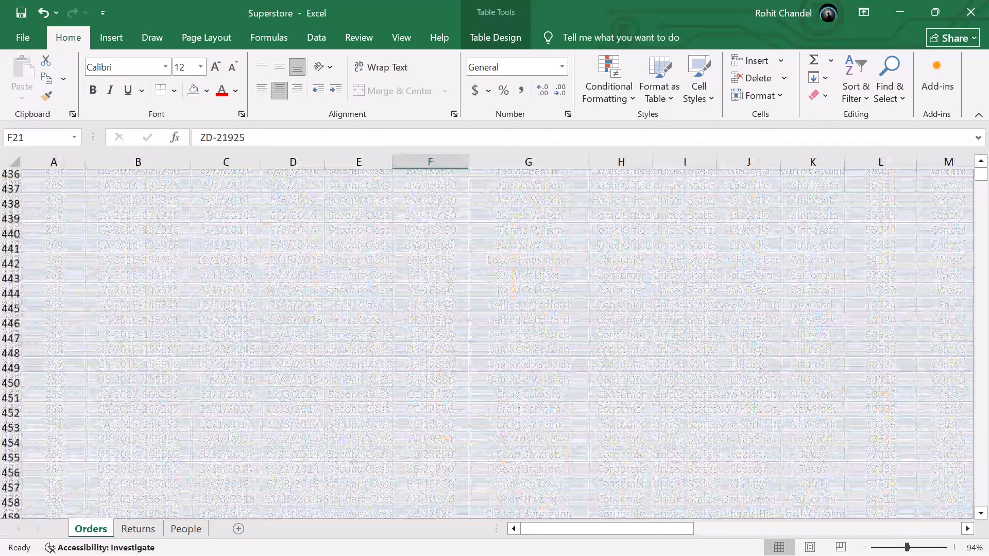
scroll(270, 475, down, 20)
scroll(270, 475, down, 2)
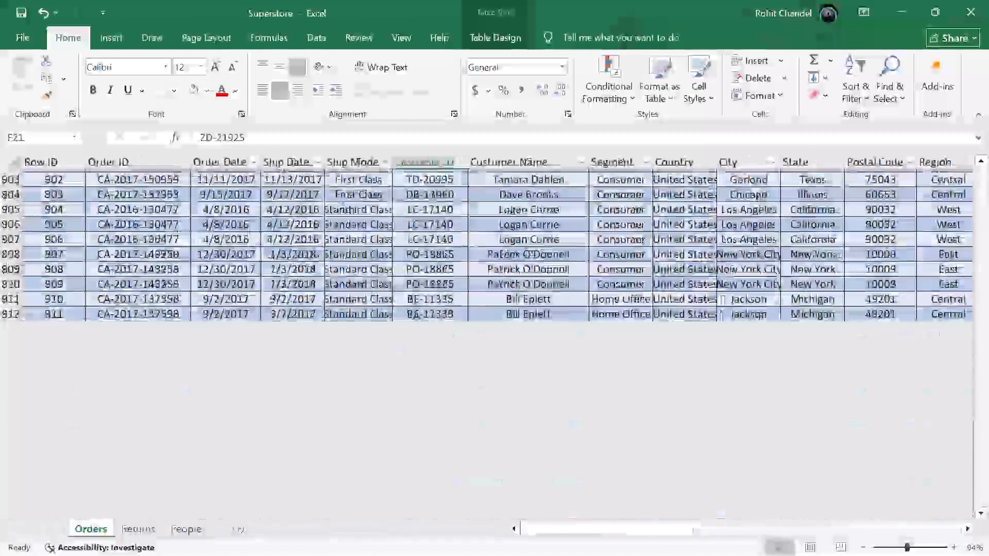
scroll(270, 475, down, 17)
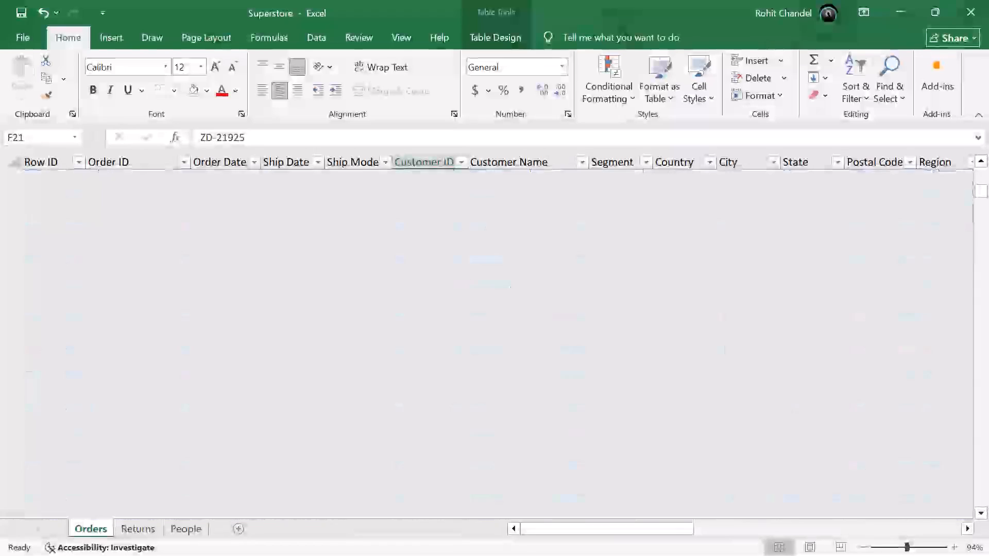
scroll(270, 475, down, 7)
scroll(270, 475, down, 16)
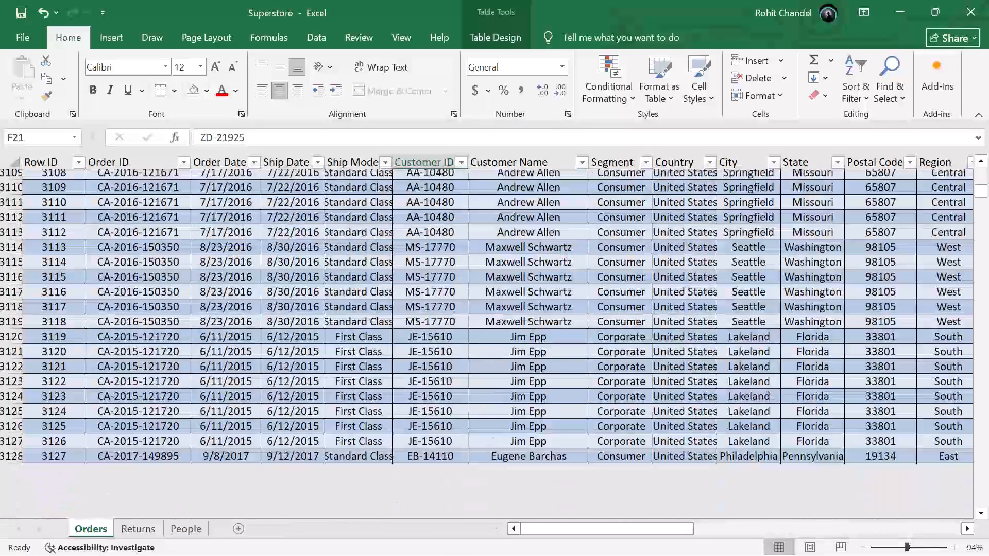
scroll(270, 475, down, 17)
scroll(270, 475, down, 4)
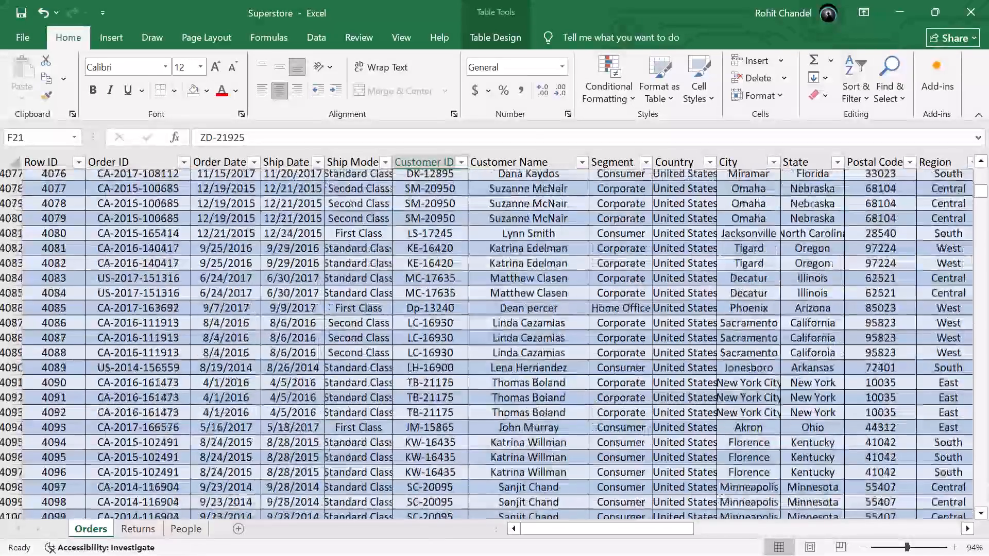
scroll(270, 475, down, 16)
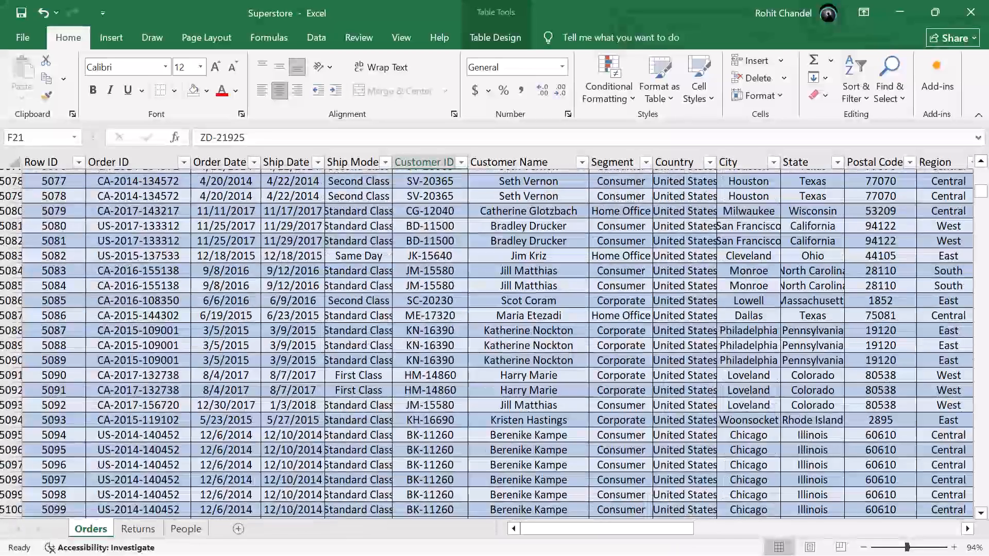
scroll(270, 475, down, 18)
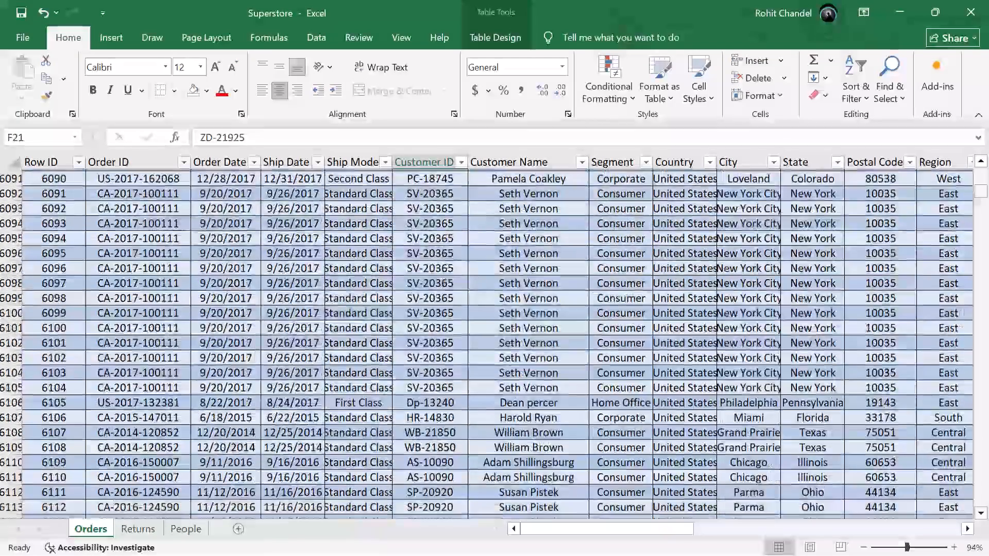
scroll(270, 475, down, 14)
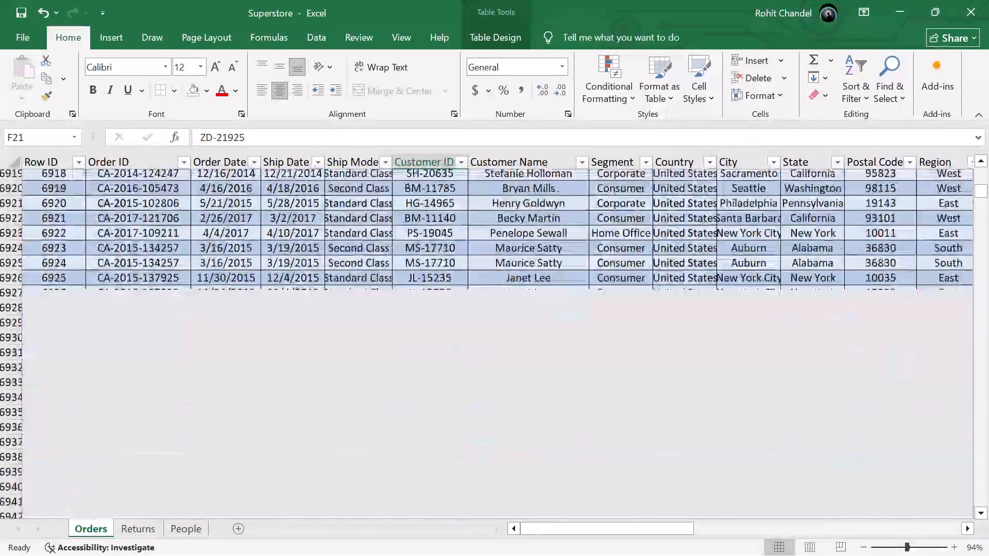
scroll(270, 475, down, 20)
scroll(270, 475, down, 4)
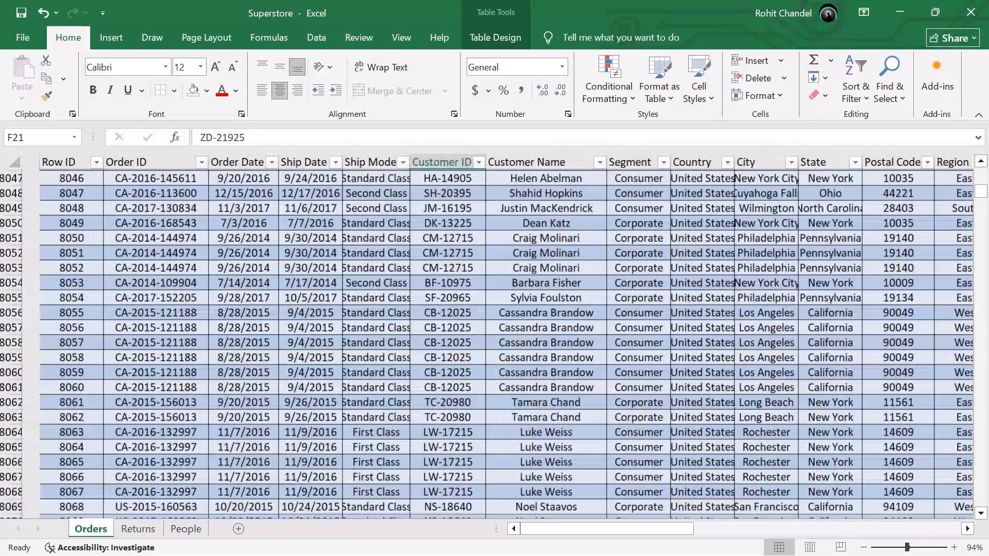
scroll(270, 475, down, 20)
scroll(270, 475, down, 6)
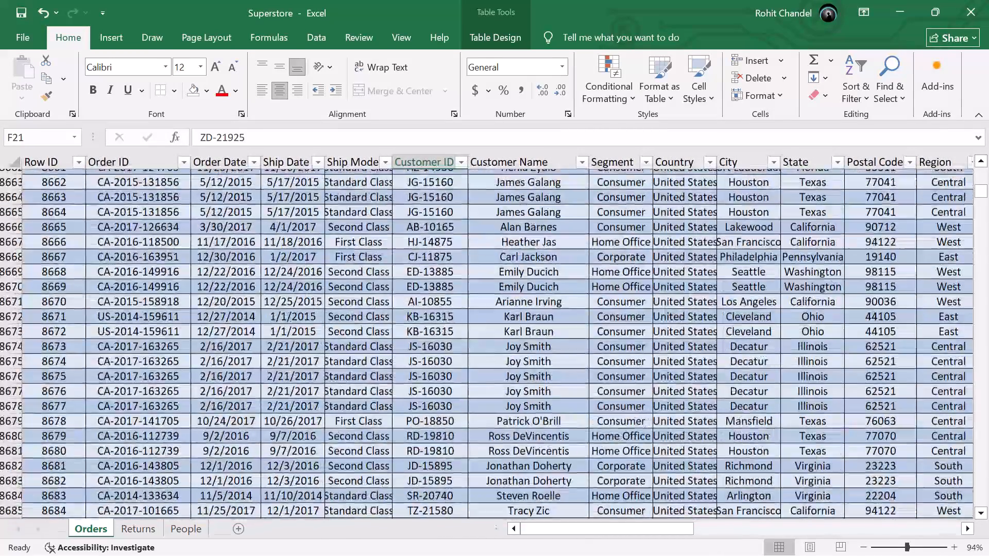
scroll(270, 475, down, 14)
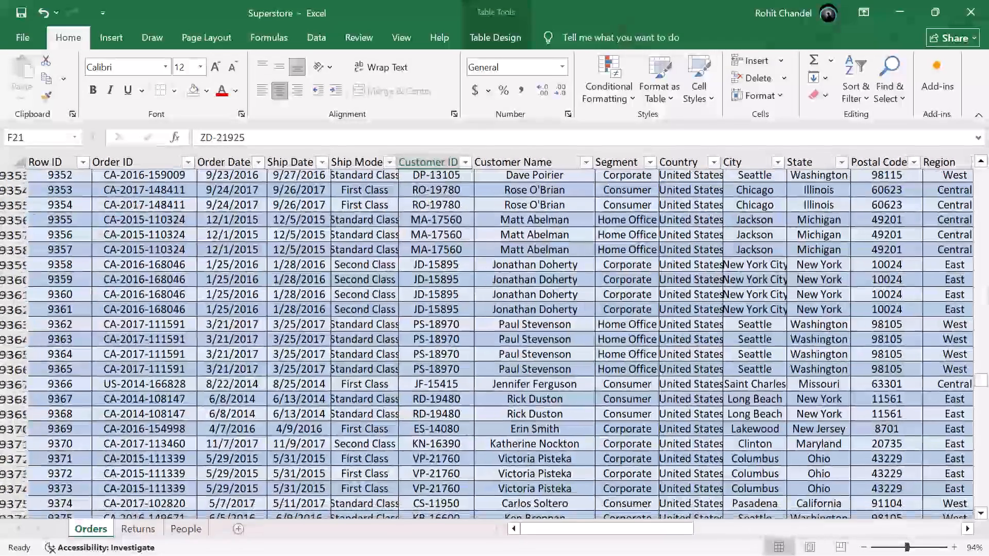
scroll(270, 475, down, 6)
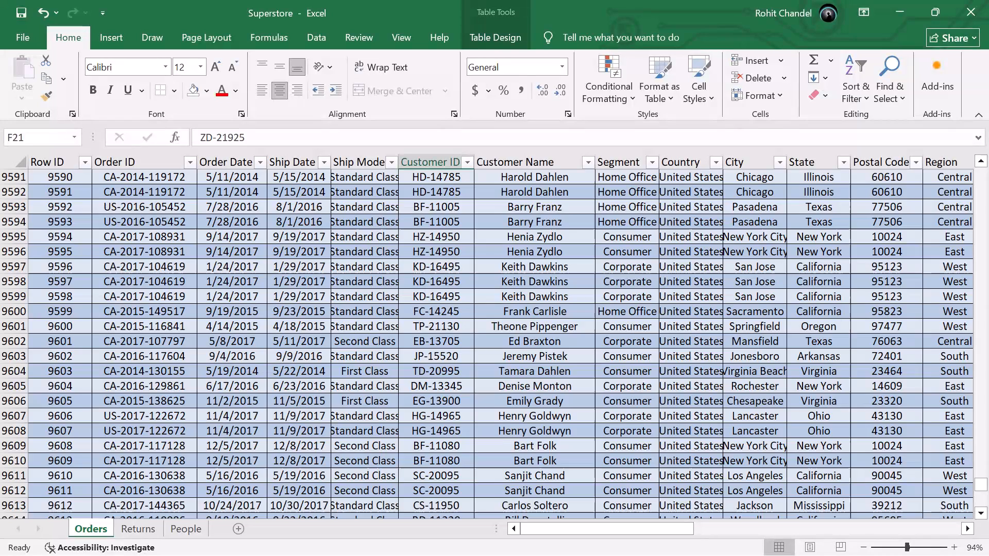
scroll(270, 475, up, 1)
scroll(270, 475, down, 3)
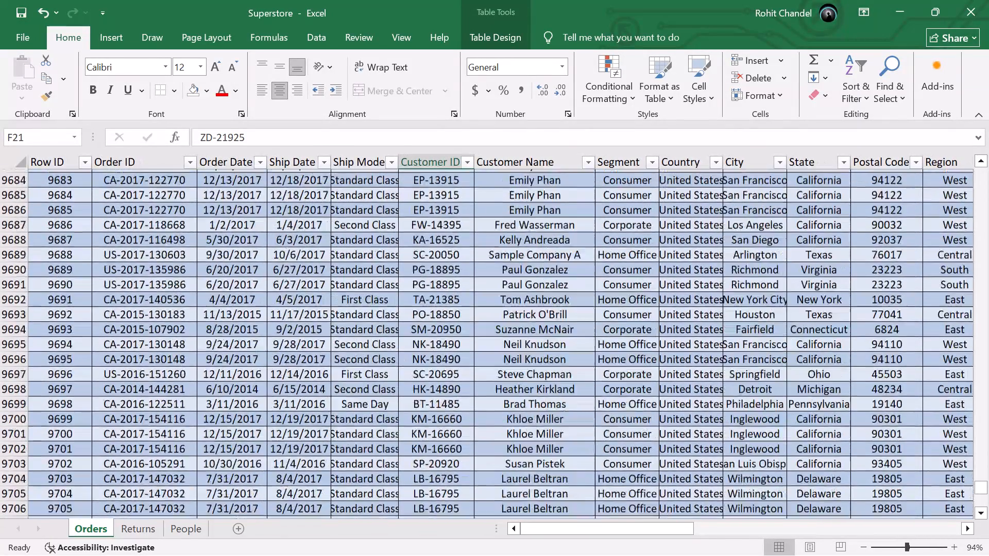
scroll(270, 475, down, 9)
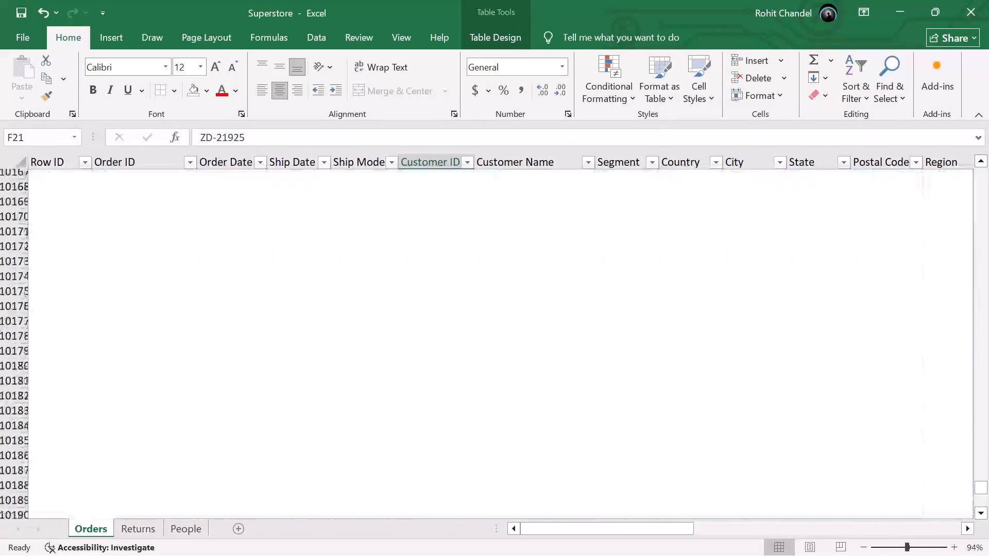
Inspect the last records of the Orders table, including the columns beyond Region.
scroll(270, 475, up, 3)
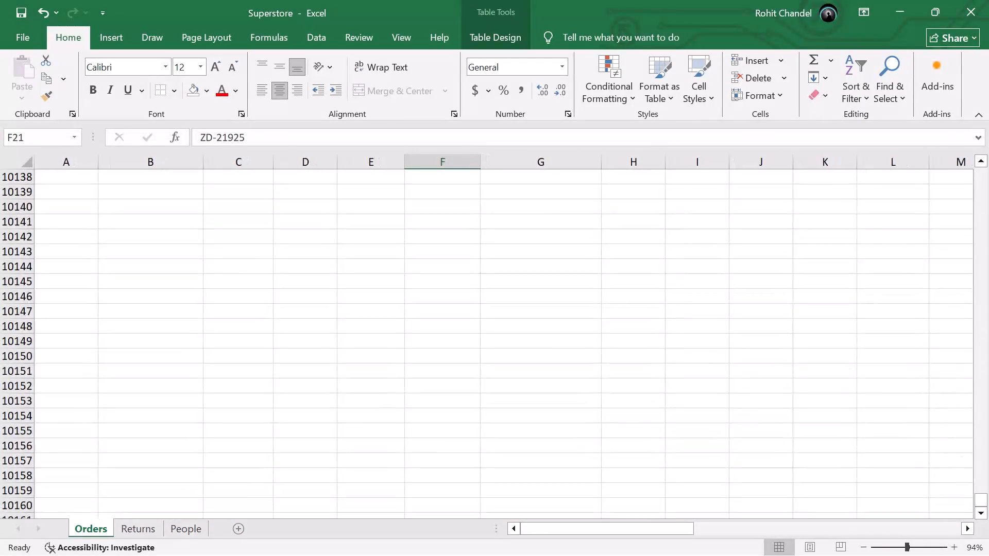
scroll(270, 475, up, 4)
scroll(270, 475, down, 3)
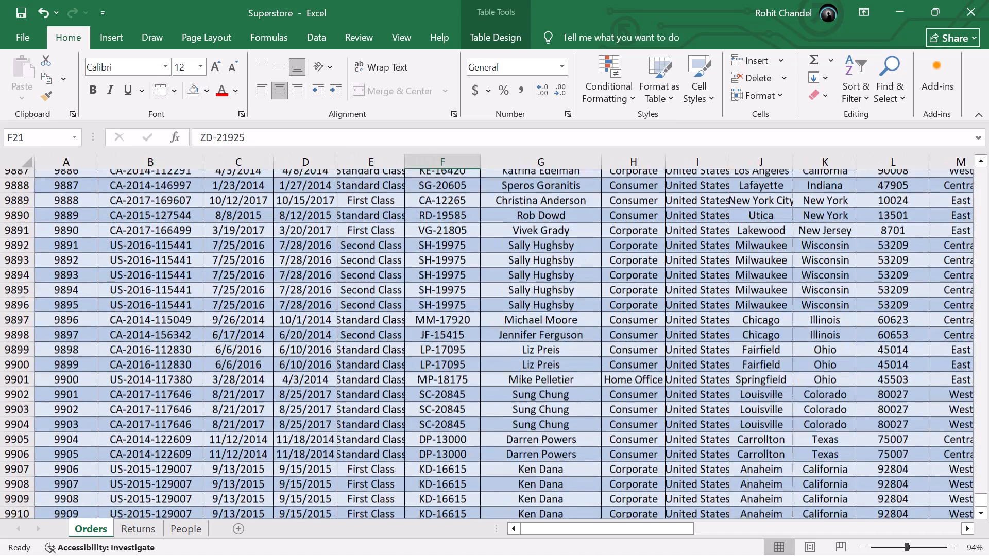
scroll(270, 475, down, 4)
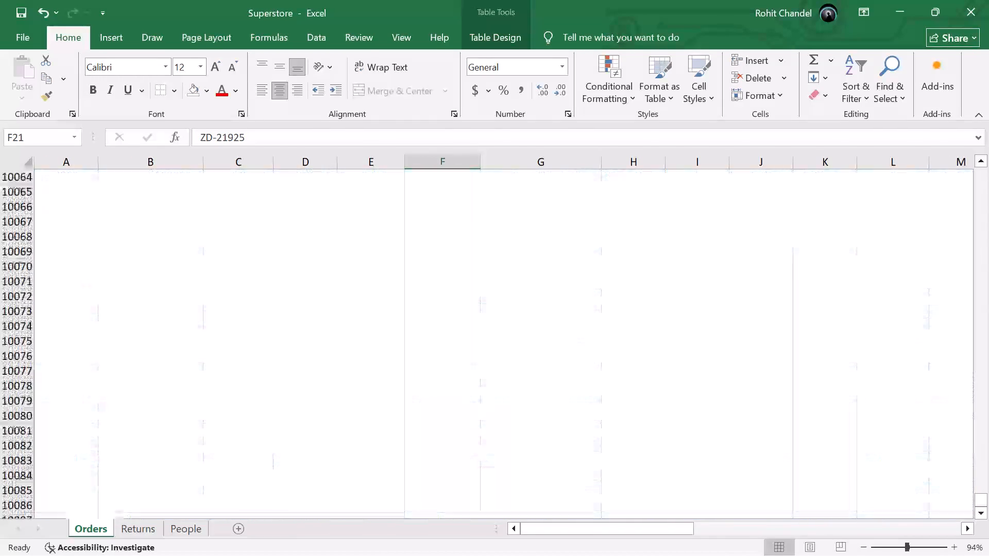
scroll(270, 475, up, 4)
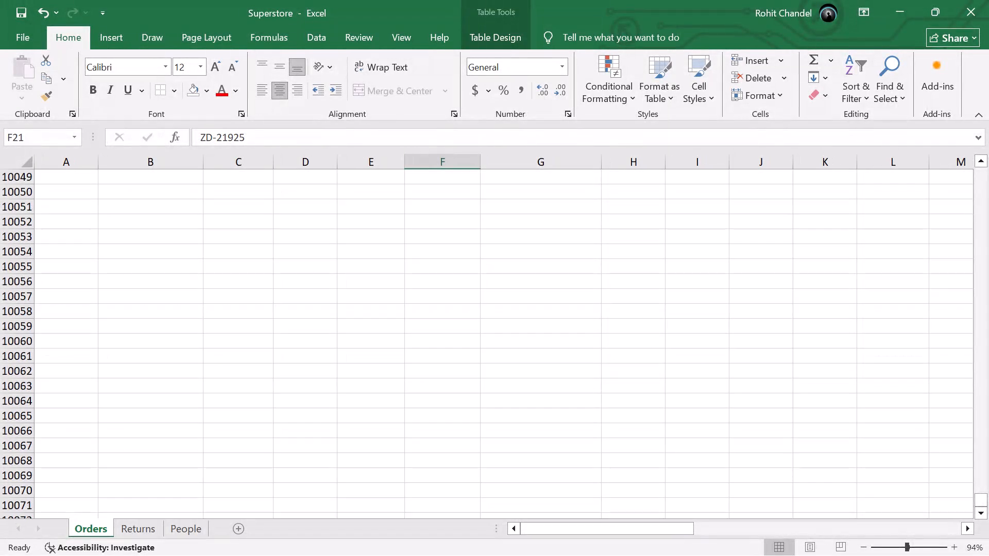
scroll(270, 475, up, 4)
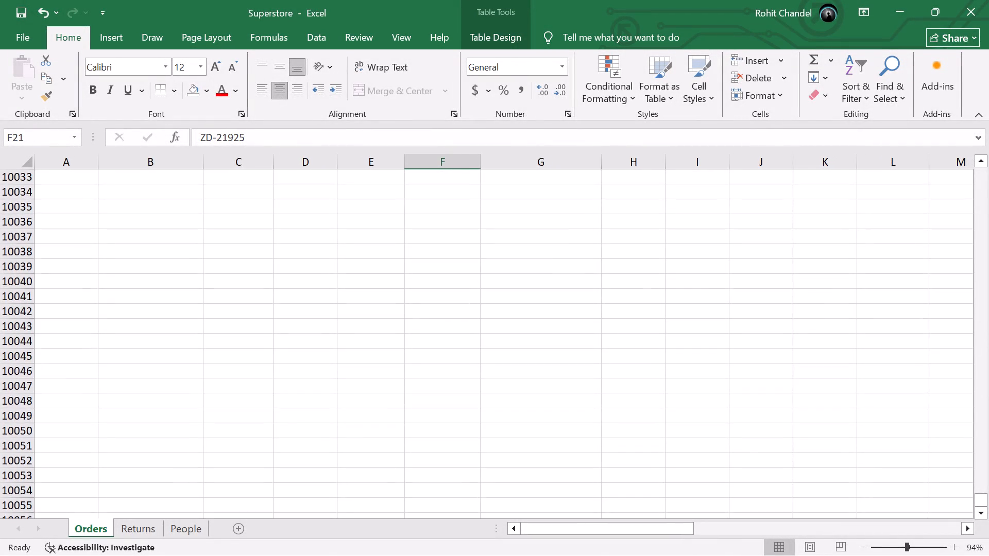
scroll(270, 475, up, 2)
scroll(295, 322, up, 2)
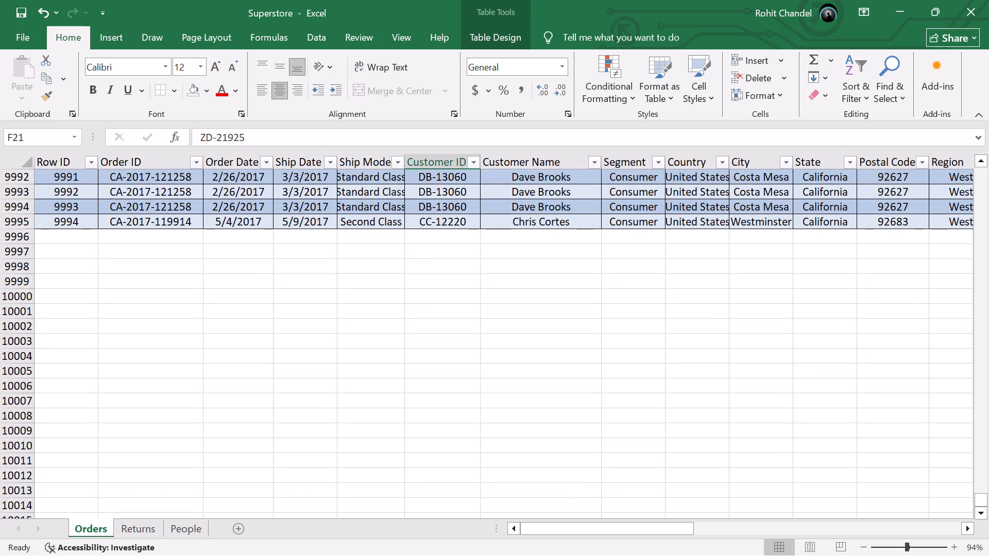
scroll(295, 322, up, 1)
scroll(295, 322, left, 1)
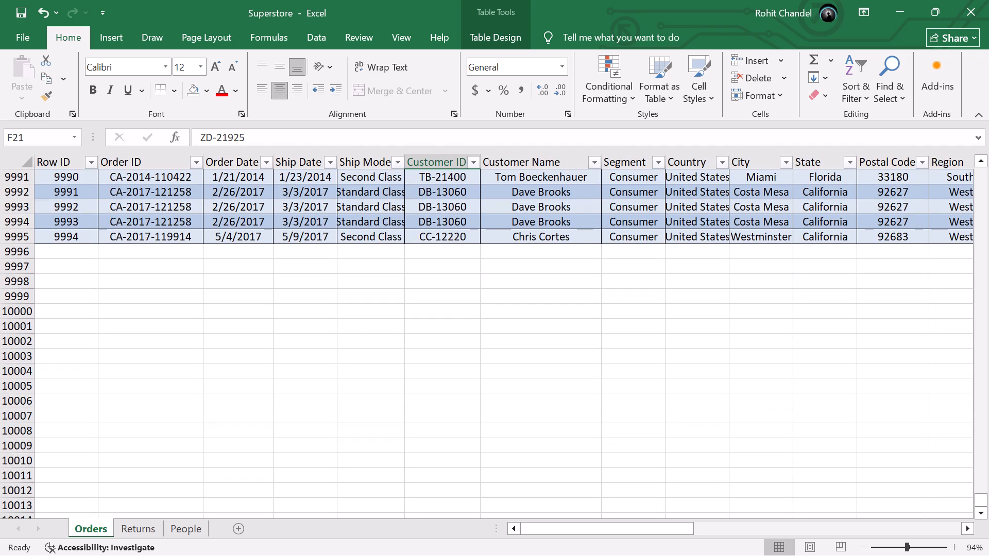
scroll(295, 322, left, 5)
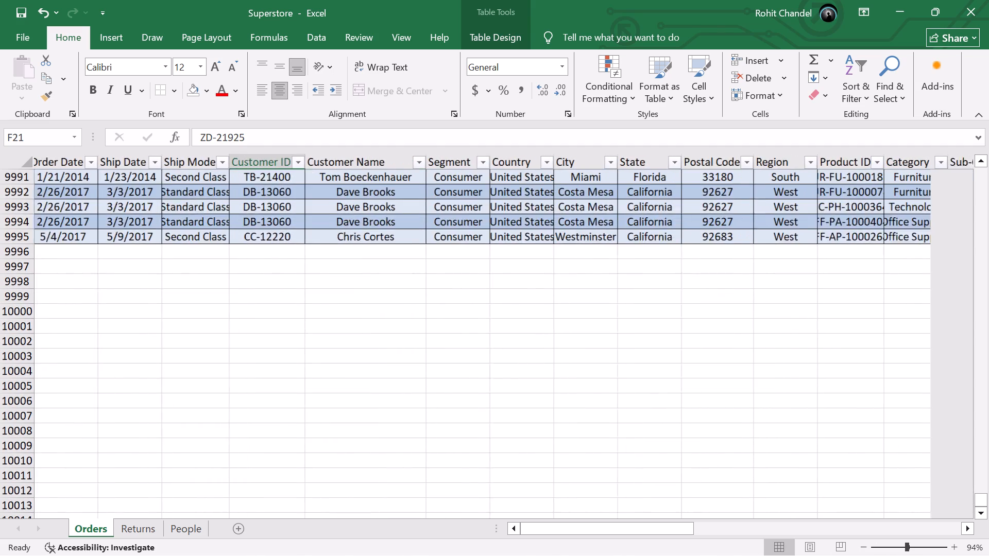
scroll(295, 322, left, 2)
scroll(295, 322, right, 6)
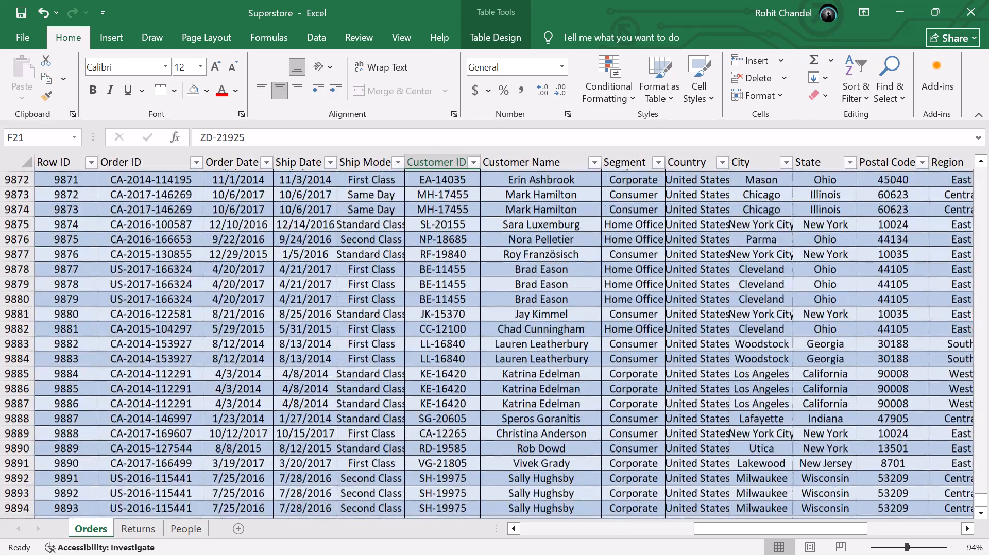
scroll(295, 322, right, 4)
scroll(295, 322, up, 8)
Return to the Row ID header cell at the start of the Orders table.
click(389, 194)
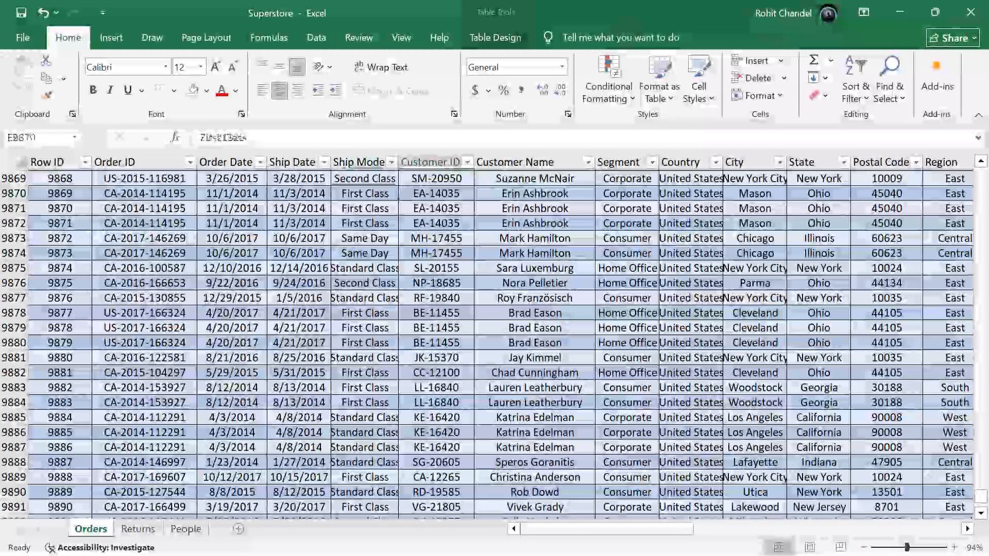
key(ctrl+Left)
key(ctrl+Up)
key(ctrl+Up)
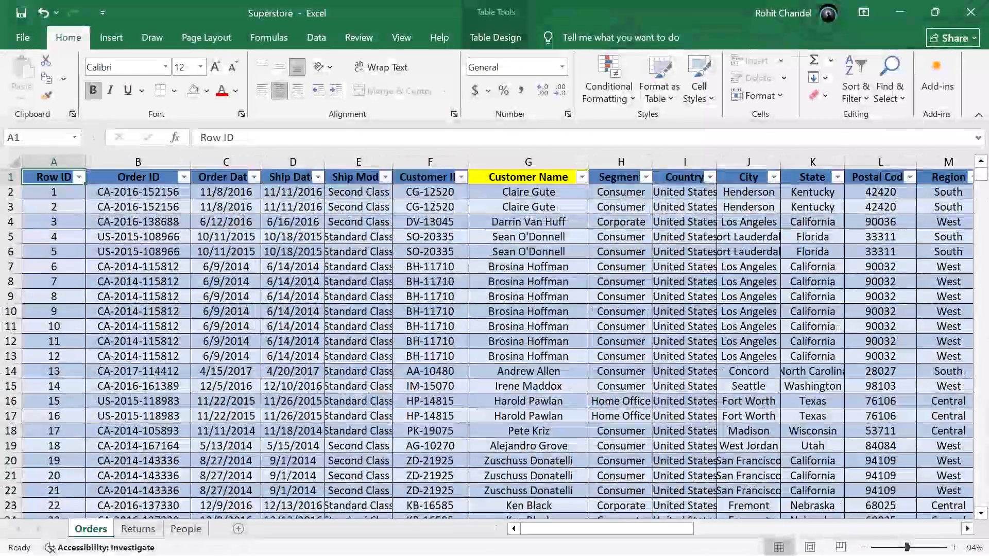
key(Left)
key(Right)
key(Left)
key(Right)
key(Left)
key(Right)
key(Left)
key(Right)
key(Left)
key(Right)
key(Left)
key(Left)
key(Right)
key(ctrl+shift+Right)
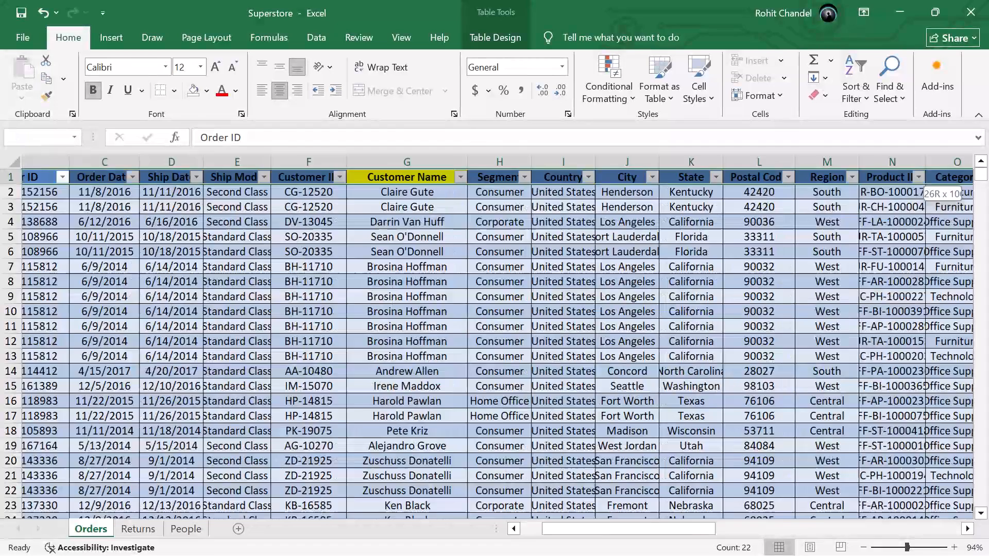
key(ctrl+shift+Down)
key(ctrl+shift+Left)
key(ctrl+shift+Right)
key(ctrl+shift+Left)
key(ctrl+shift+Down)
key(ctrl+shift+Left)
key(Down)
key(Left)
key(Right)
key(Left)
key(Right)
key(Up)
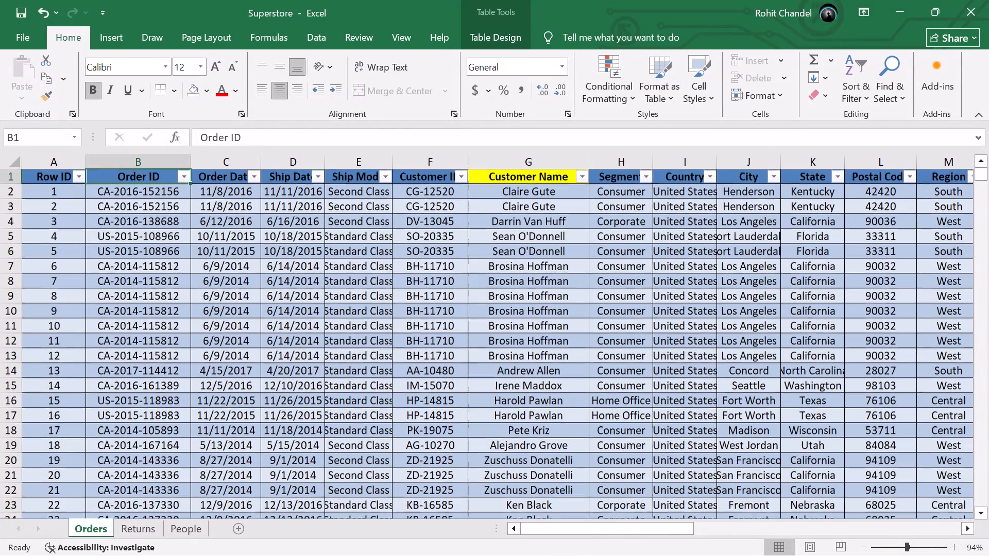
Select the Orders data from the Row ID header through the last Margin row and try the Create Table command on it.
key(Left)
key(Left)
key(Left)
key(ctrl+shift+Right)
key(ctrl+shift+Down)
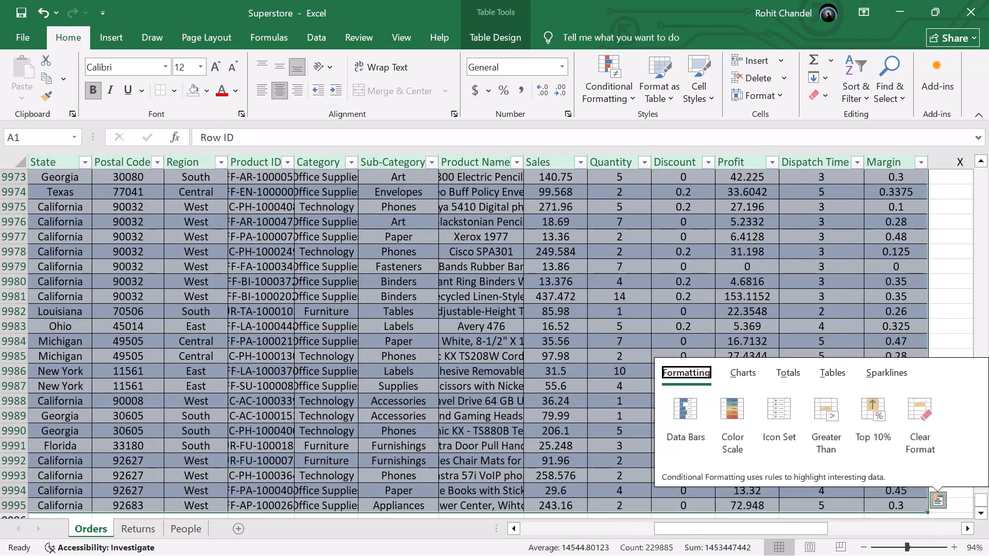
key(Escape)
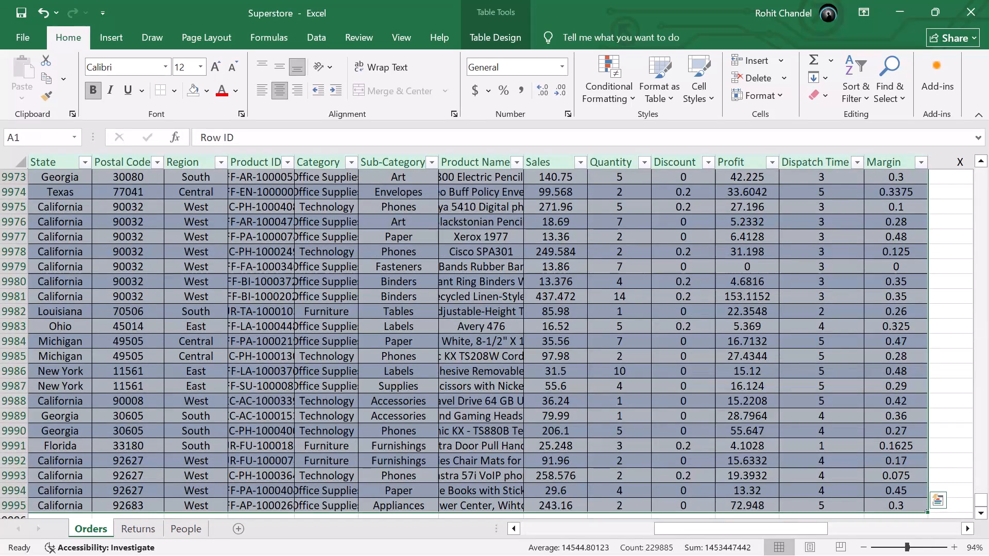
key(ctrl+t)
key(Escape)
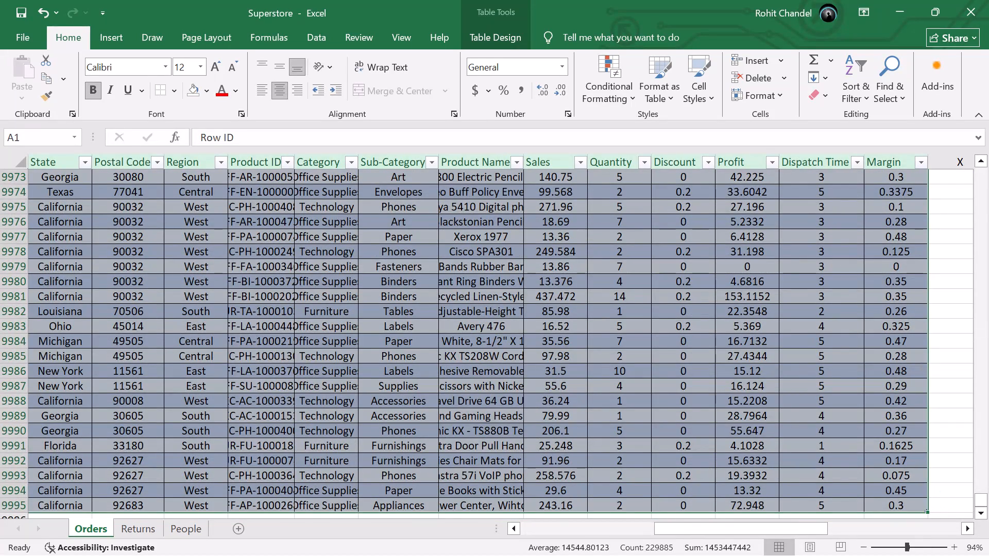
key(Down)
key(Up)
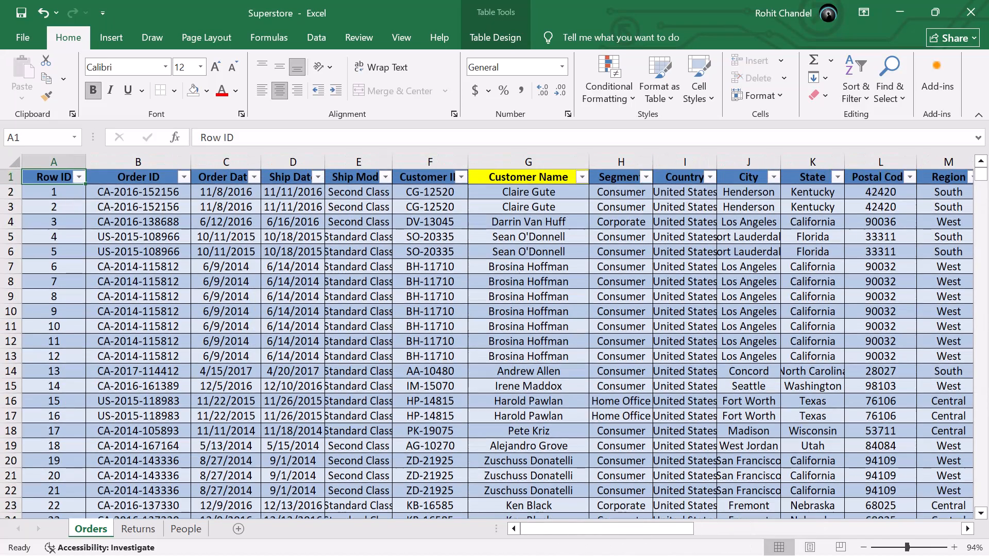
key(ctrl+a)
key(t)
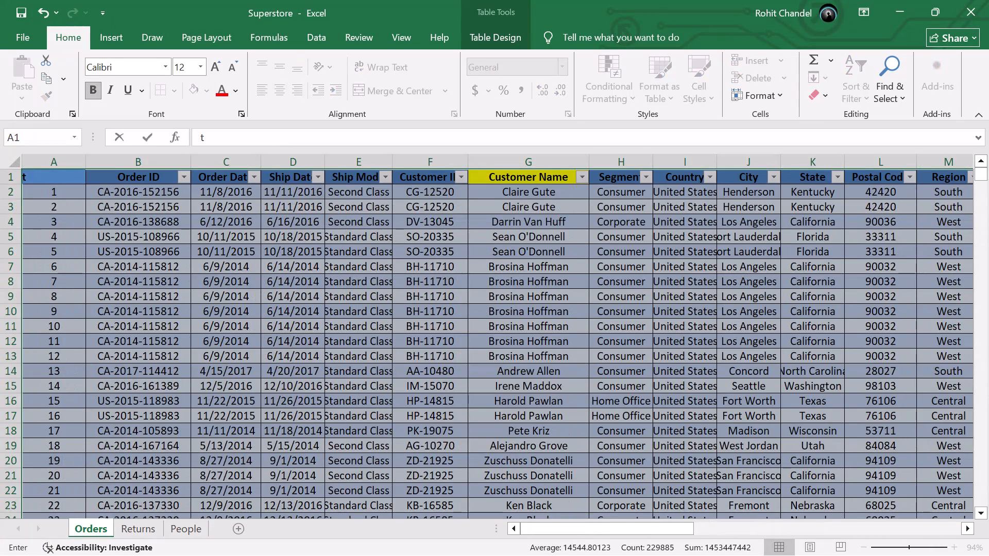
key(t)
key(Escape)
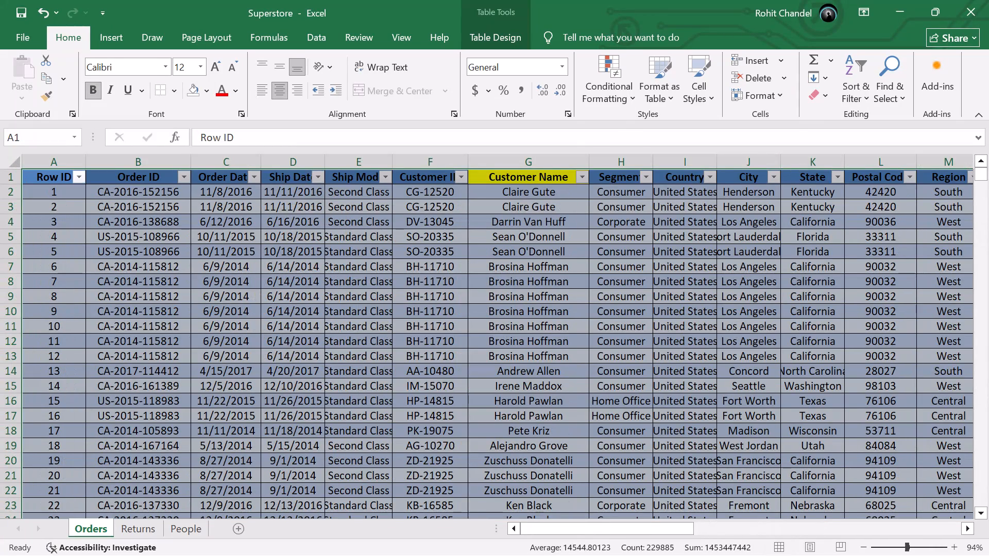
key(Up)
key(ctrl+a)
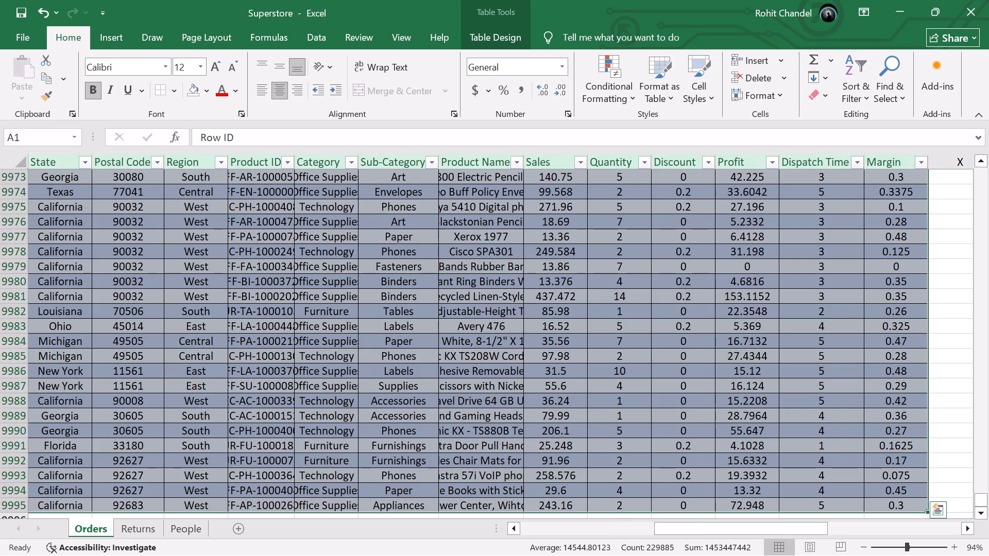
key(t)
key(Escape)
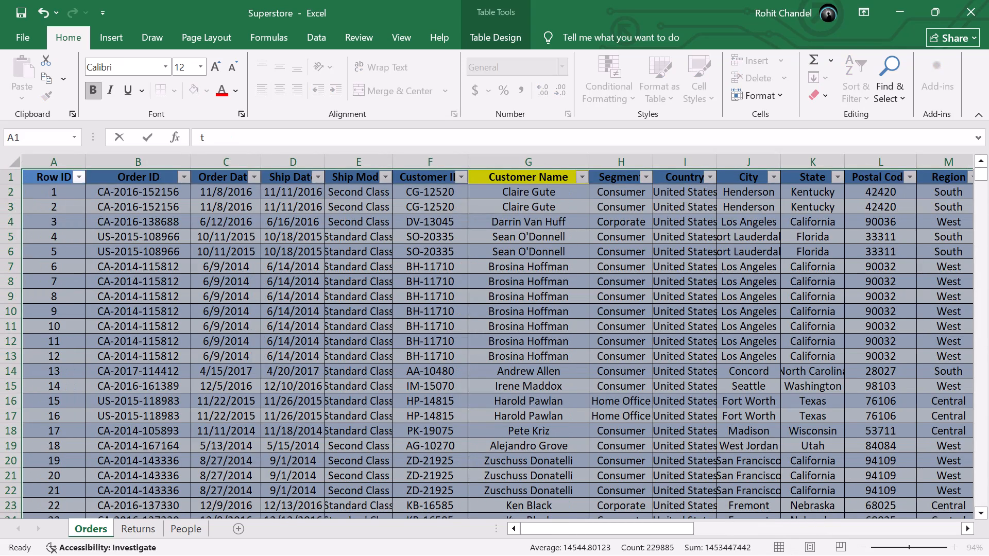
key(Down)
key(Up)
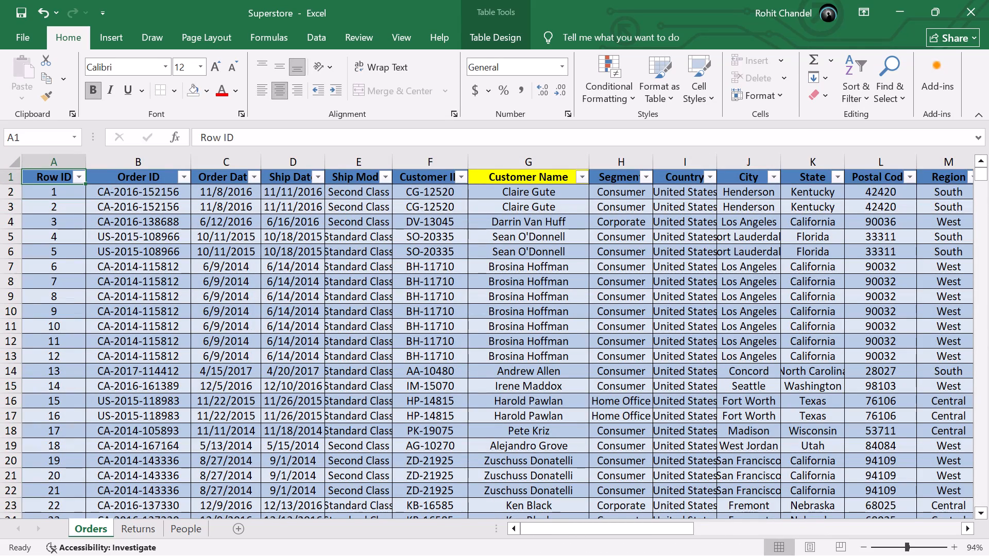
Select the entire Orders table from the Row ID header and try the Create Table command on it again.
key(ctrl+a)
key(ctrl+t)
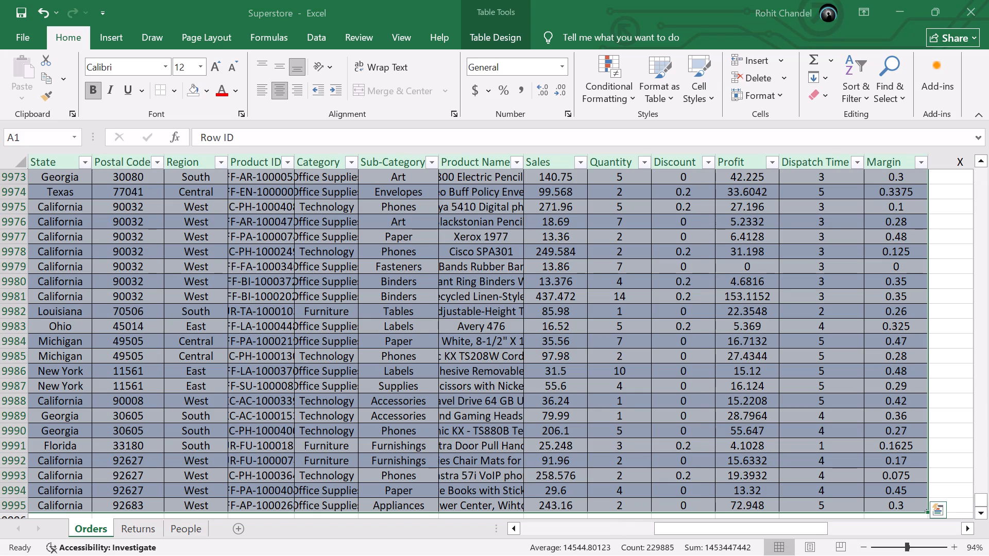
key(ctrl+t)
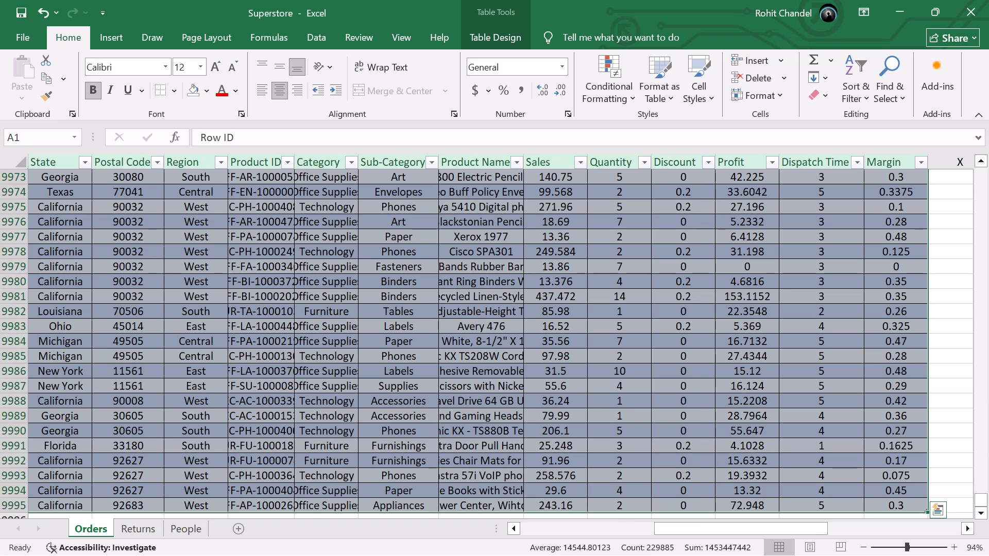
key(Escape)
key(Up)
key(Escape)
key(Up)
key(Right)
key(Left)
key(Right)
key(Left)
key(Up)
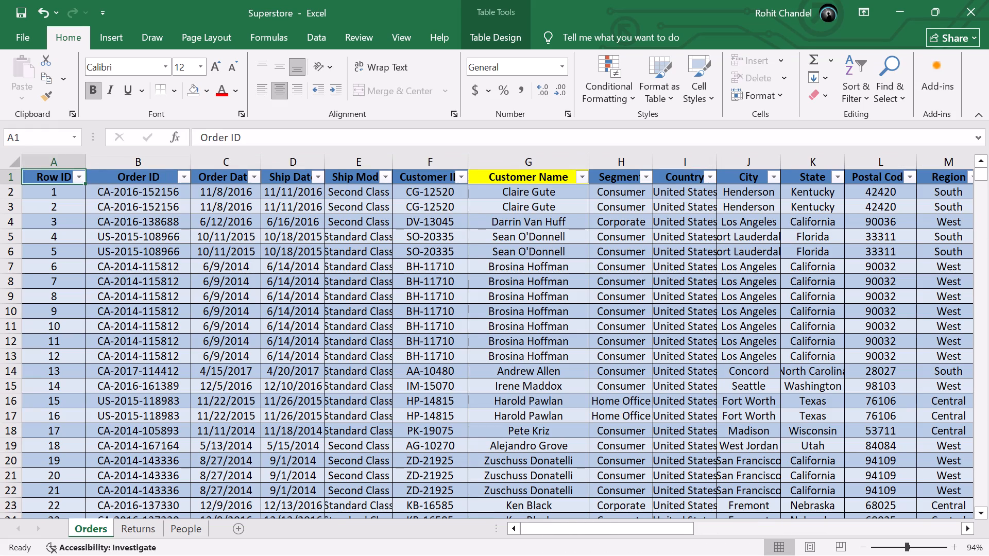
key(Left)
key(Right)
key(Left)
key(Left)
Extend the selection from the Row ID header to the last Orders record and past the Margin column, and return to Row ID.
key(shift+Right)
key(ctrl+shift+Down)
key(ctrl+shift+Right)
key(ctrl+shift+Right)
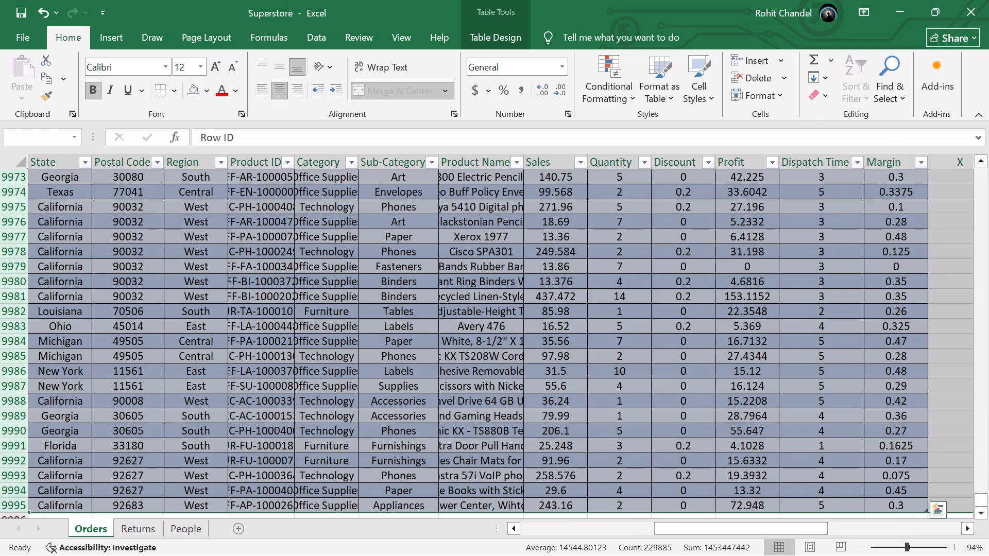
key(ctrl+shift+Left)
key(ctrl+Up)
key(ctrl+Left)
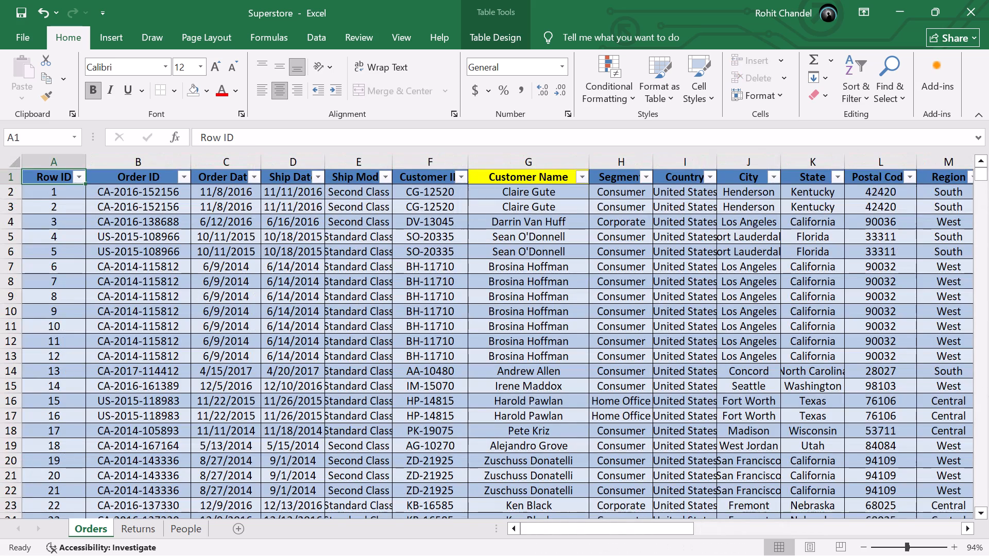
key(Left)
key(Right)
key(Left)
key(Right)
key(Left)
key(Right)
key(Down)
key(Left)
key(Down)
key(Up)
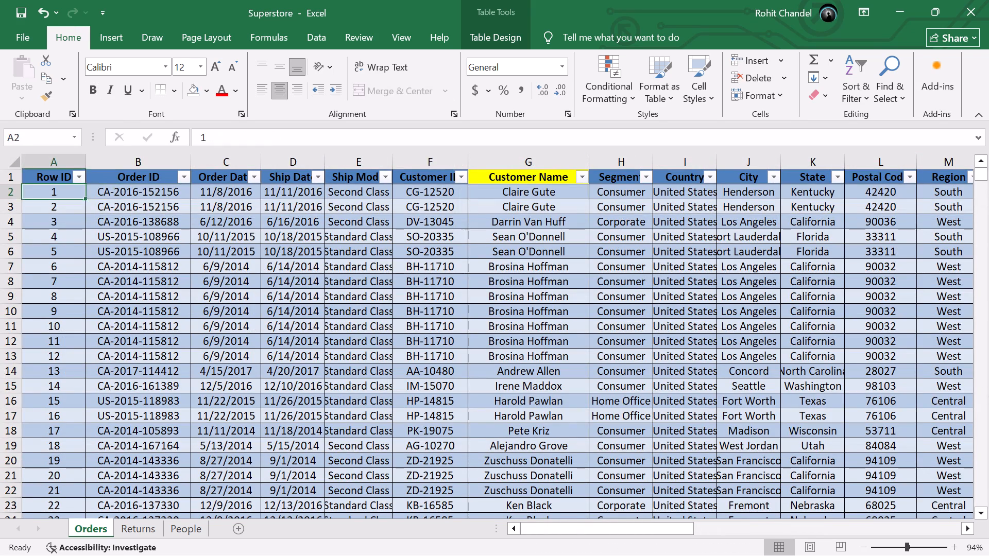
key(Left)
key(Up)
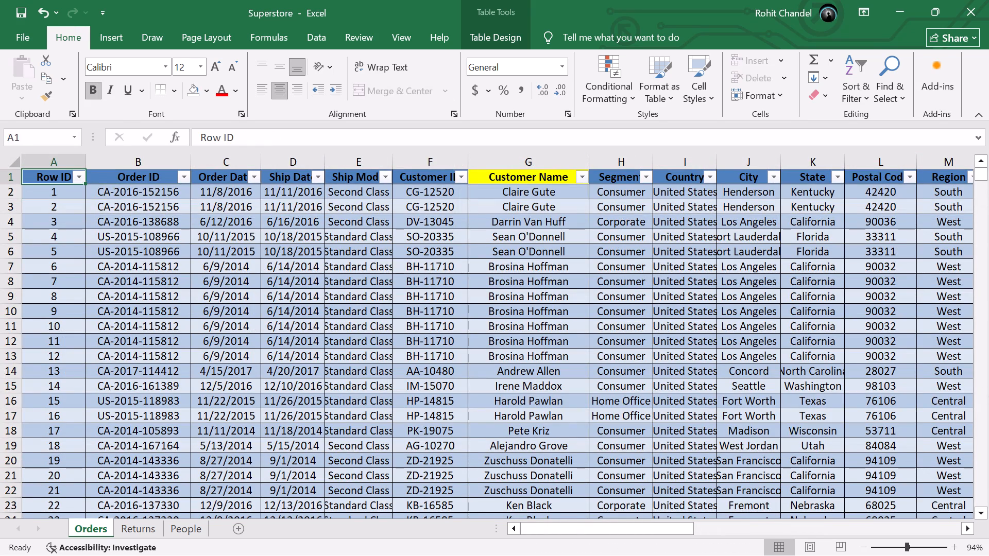
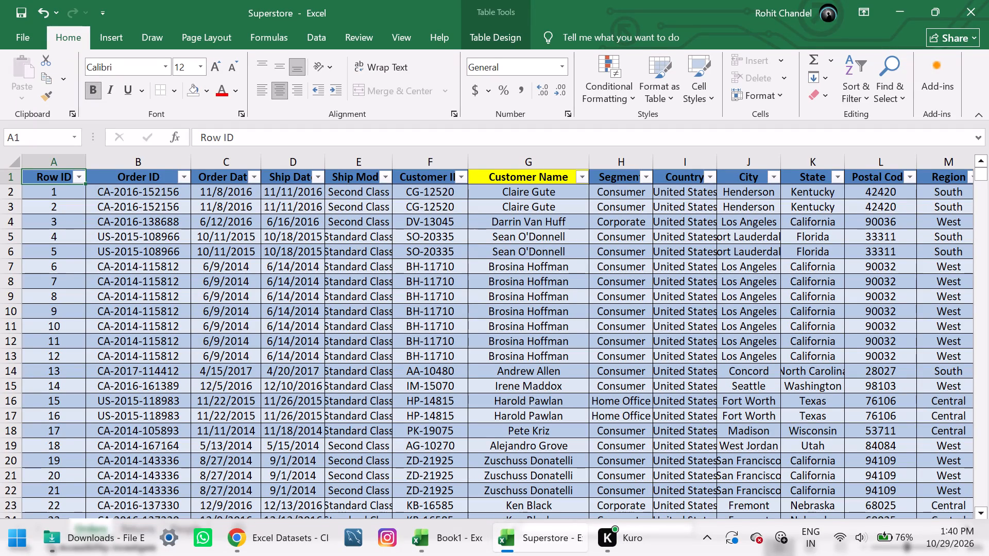
Select all data records of the Orders table and summarize Table1 with a PivotTable placed on a new worksheet.
click(419, 332)
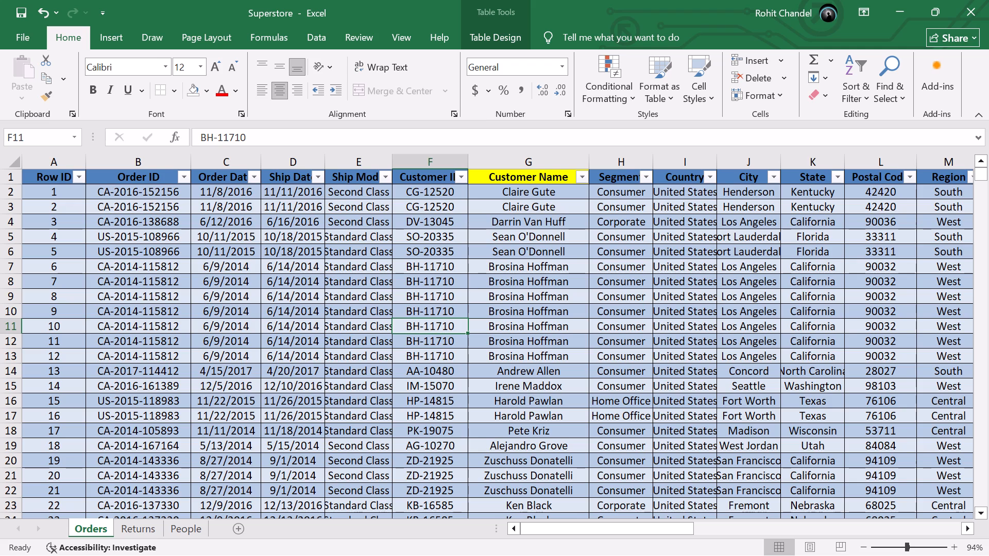
click(19, 555)
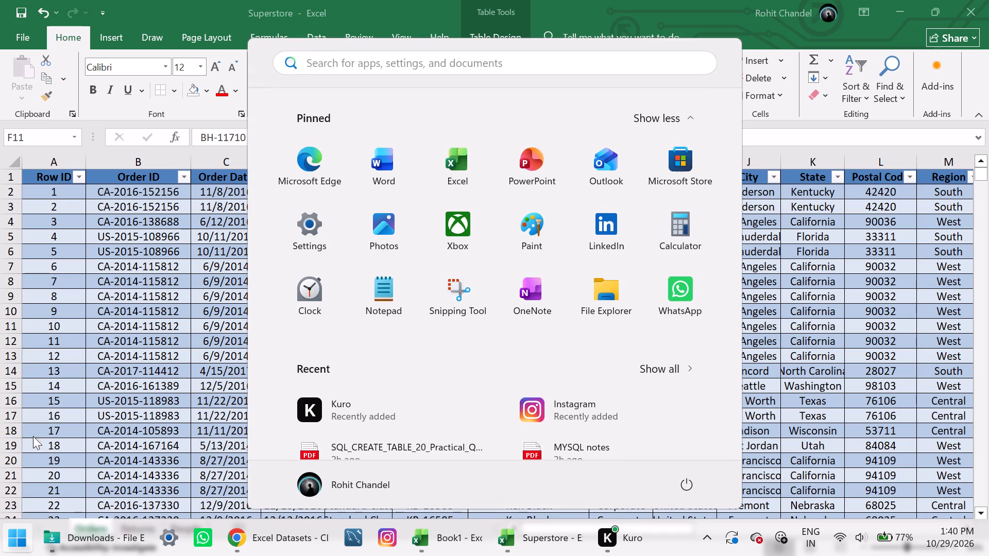
click(126, 358)
key(ctrl+a)
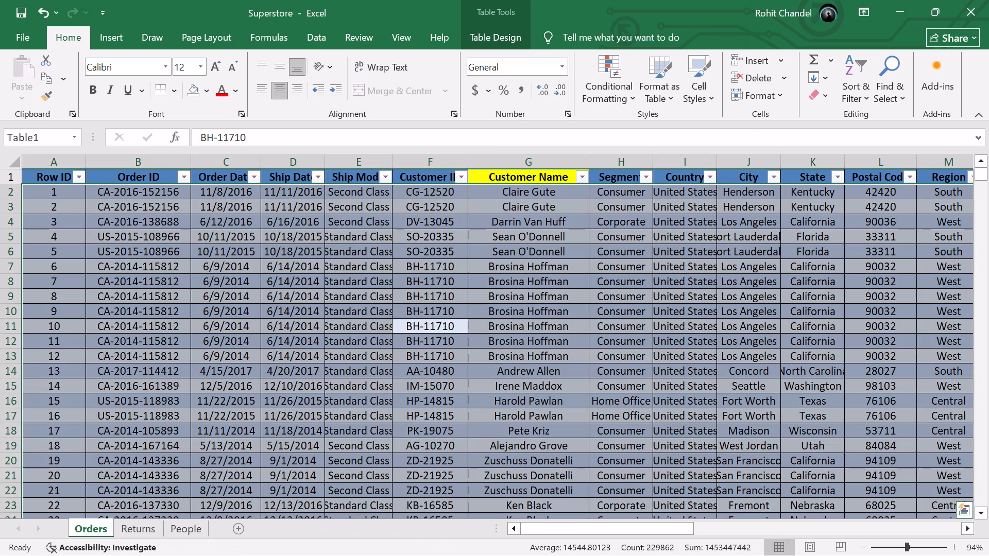
click(484, 31)
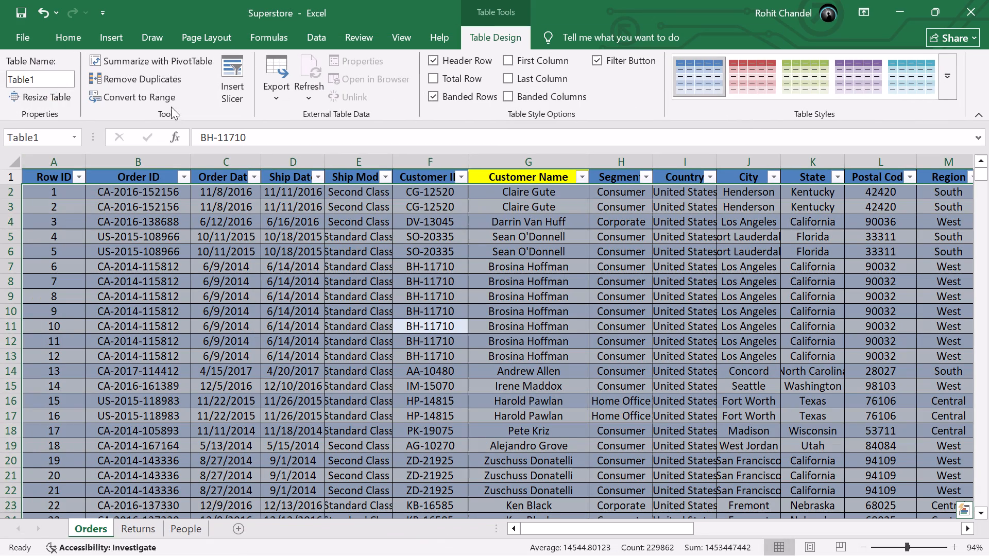
click(154, 63)
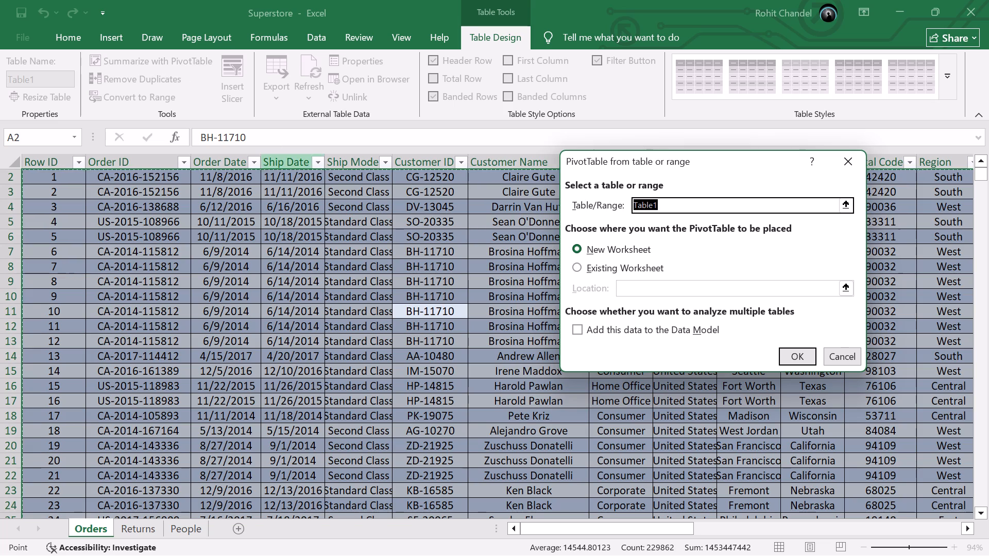
click(796, 353)
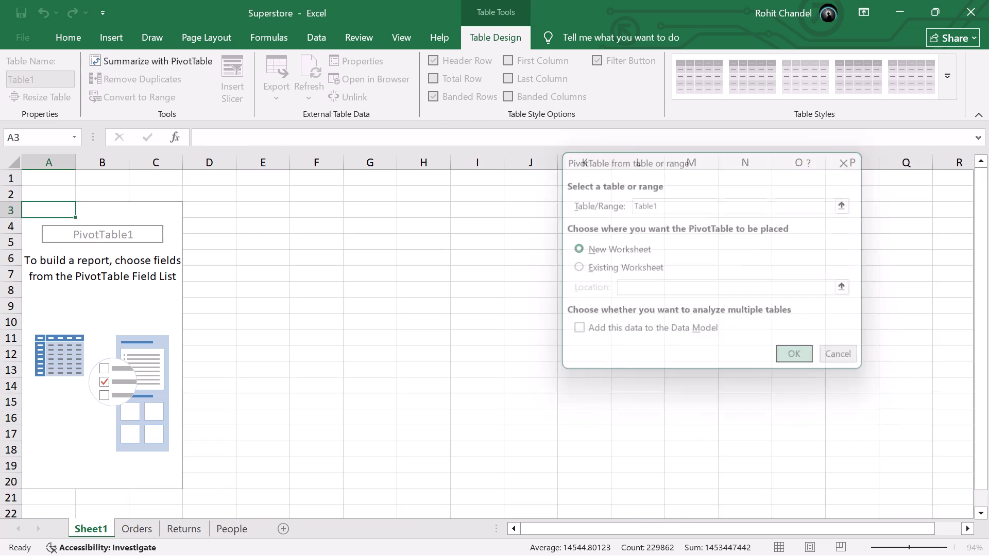
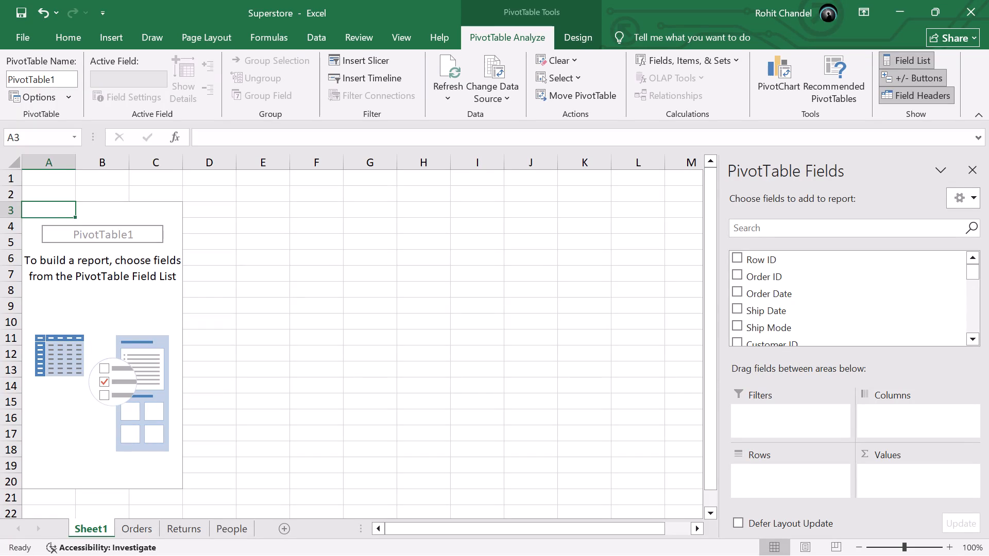
Rename the new PivotTable worksheet from Sheet1 to Pivot_chart.
double_click(95, 522)
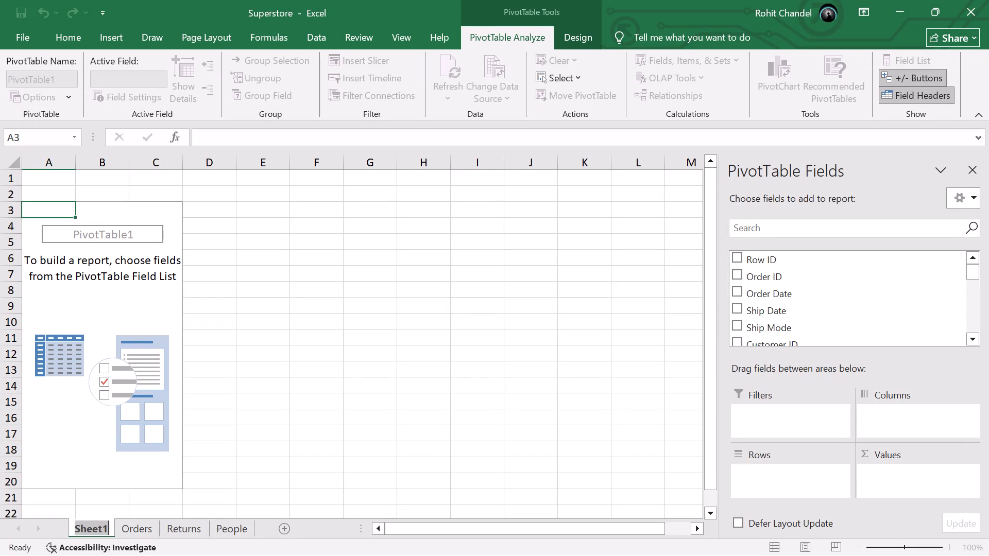
key(BackSpace)
key(shift+p)
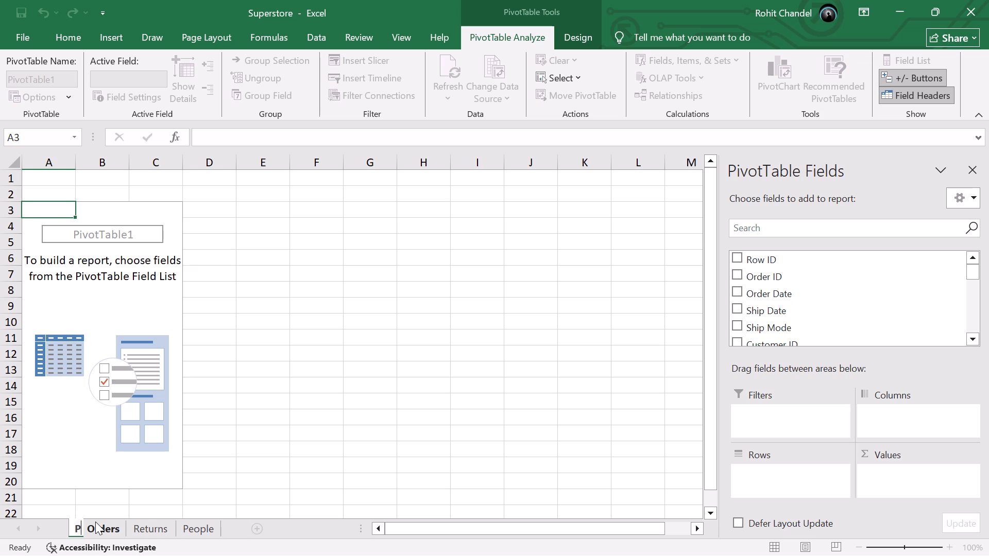
key(i)
text(vot)
key(shift+underscore)
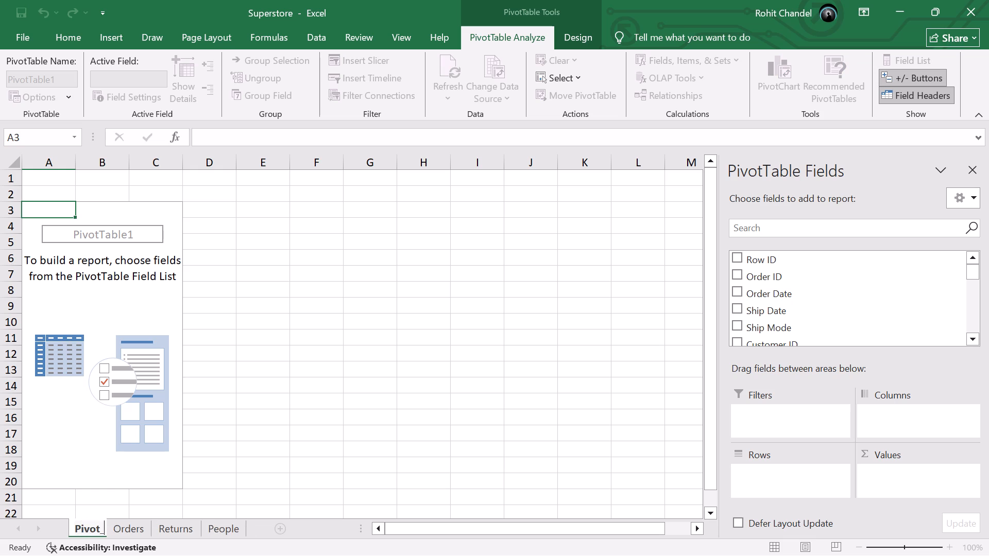
text(cha)
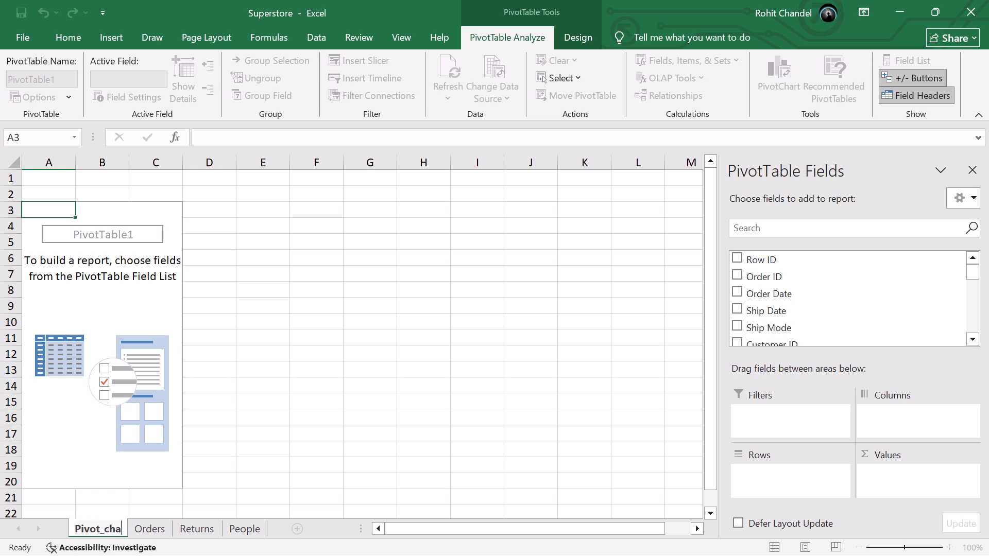
text(rt)
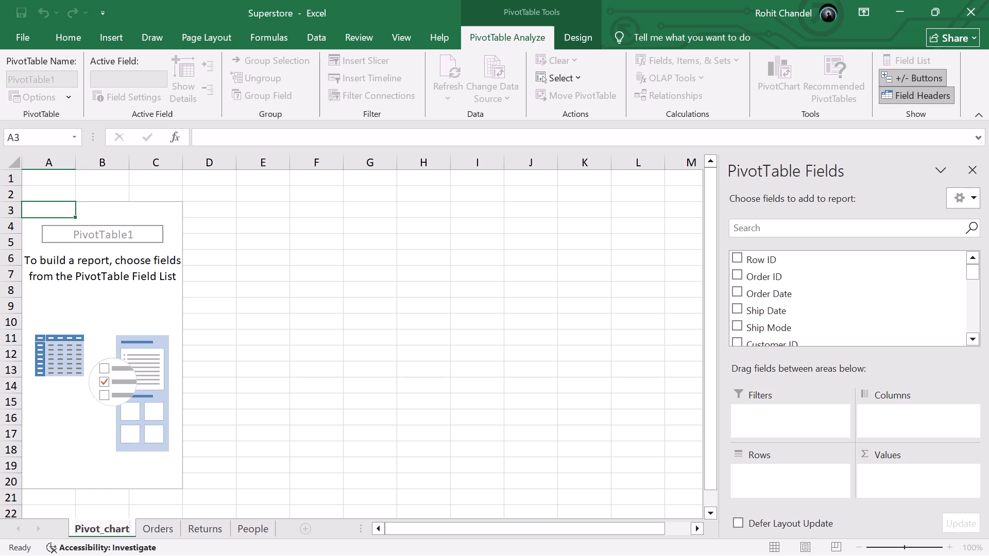
click(293, 435)
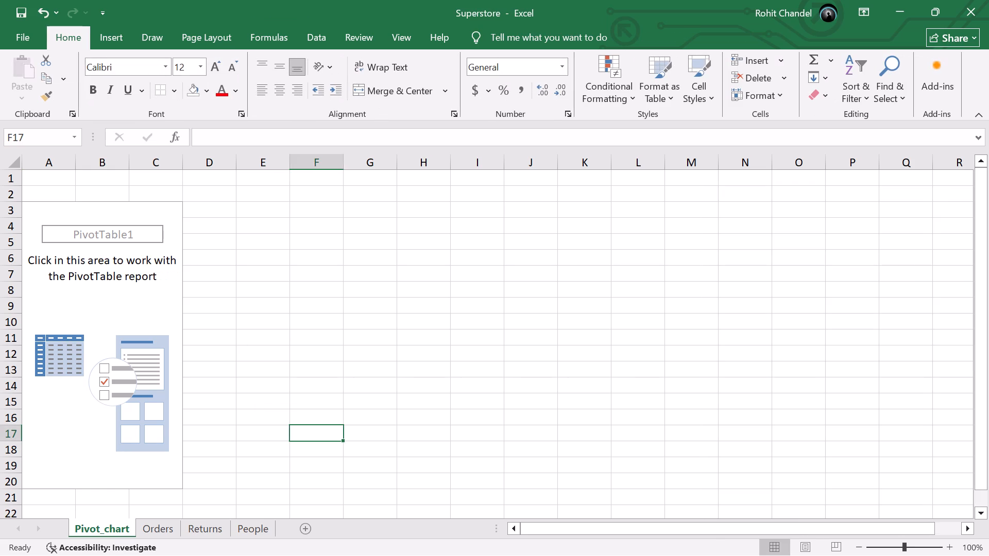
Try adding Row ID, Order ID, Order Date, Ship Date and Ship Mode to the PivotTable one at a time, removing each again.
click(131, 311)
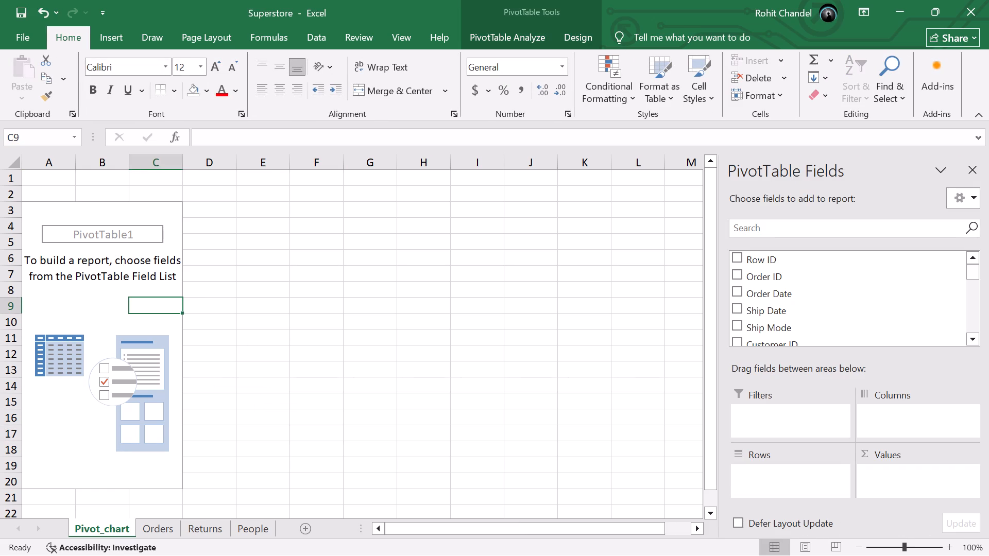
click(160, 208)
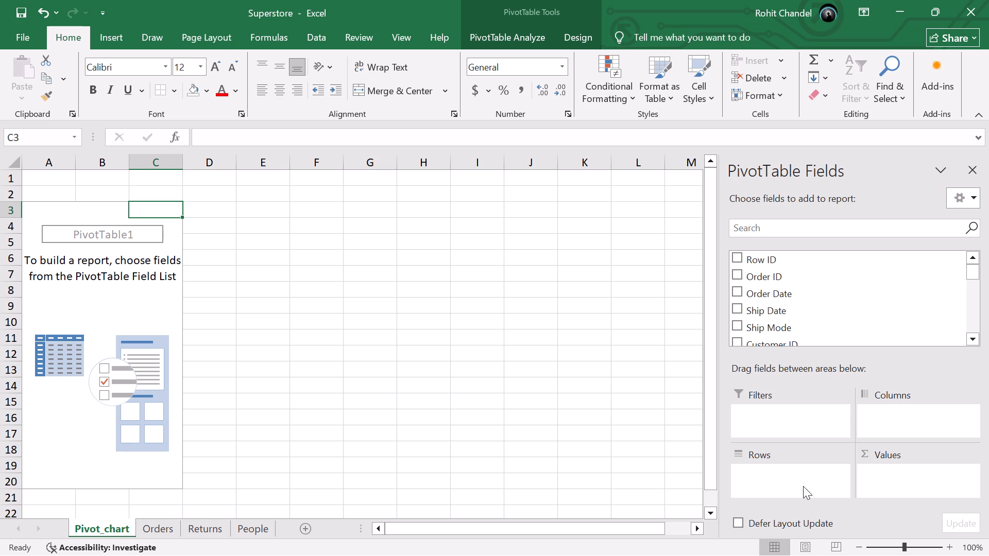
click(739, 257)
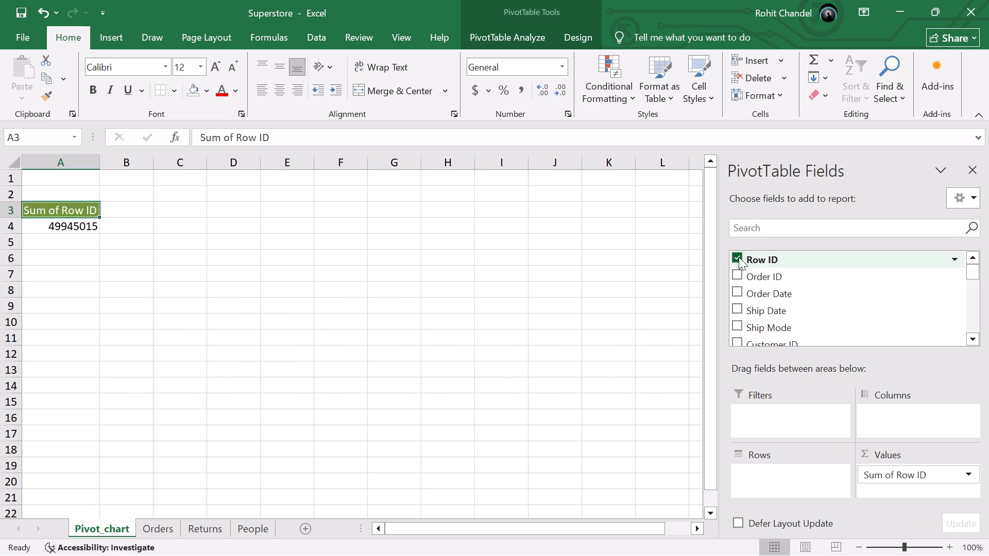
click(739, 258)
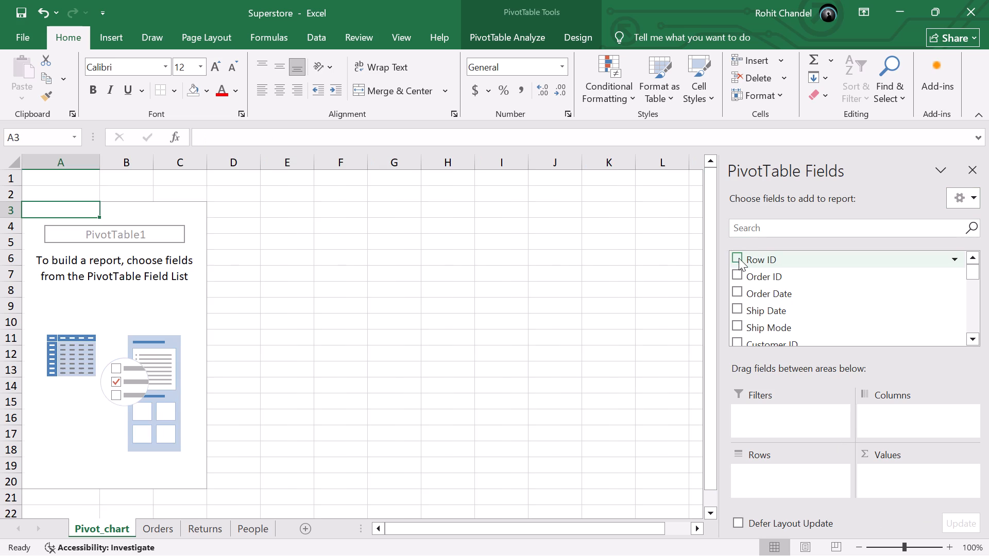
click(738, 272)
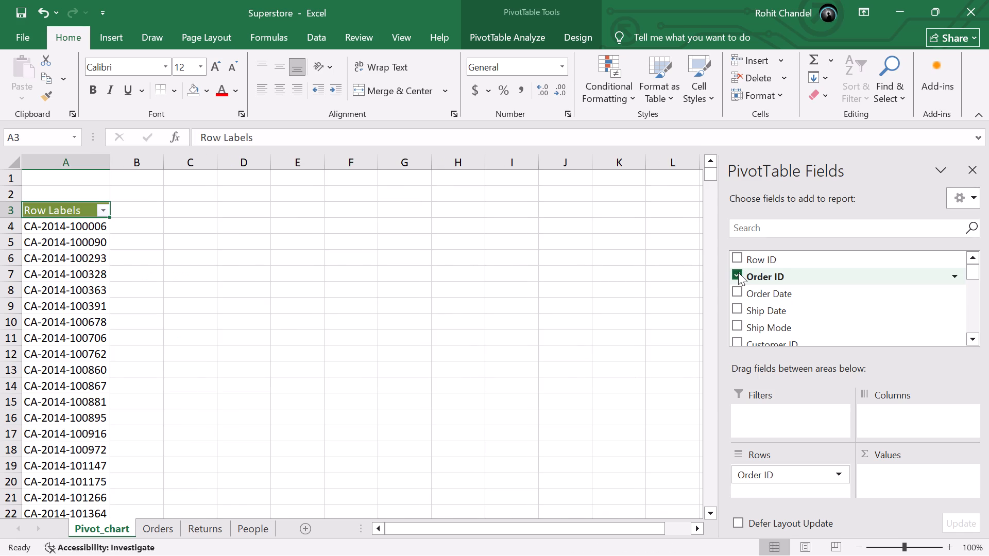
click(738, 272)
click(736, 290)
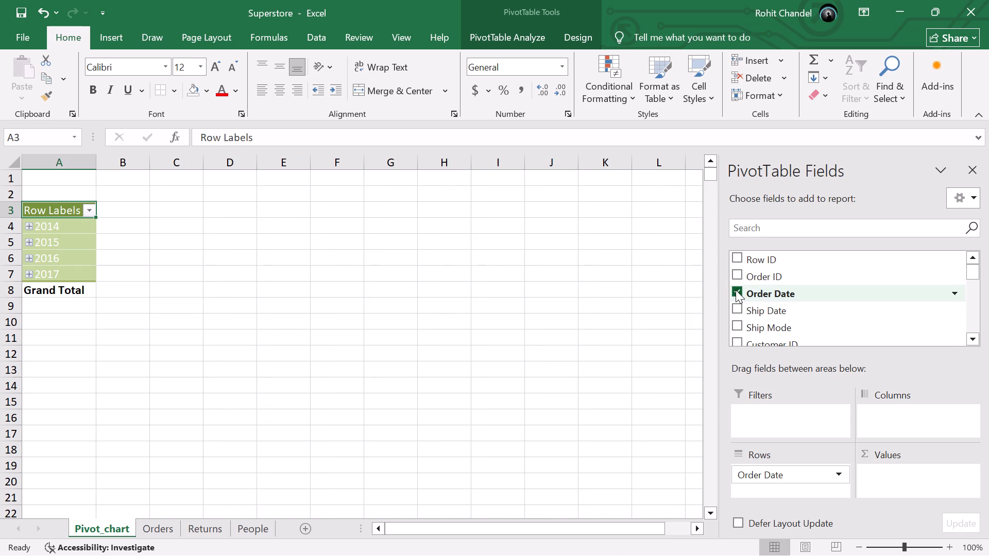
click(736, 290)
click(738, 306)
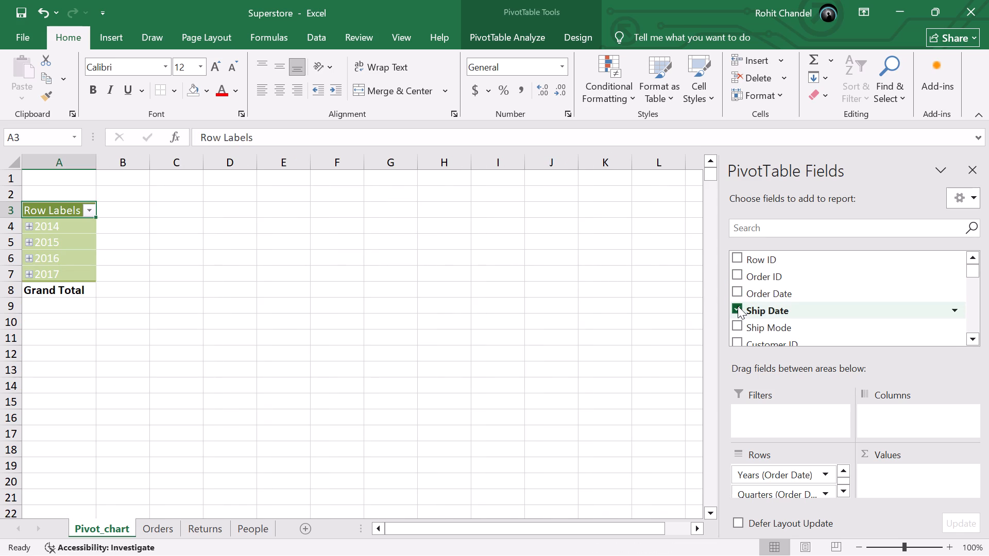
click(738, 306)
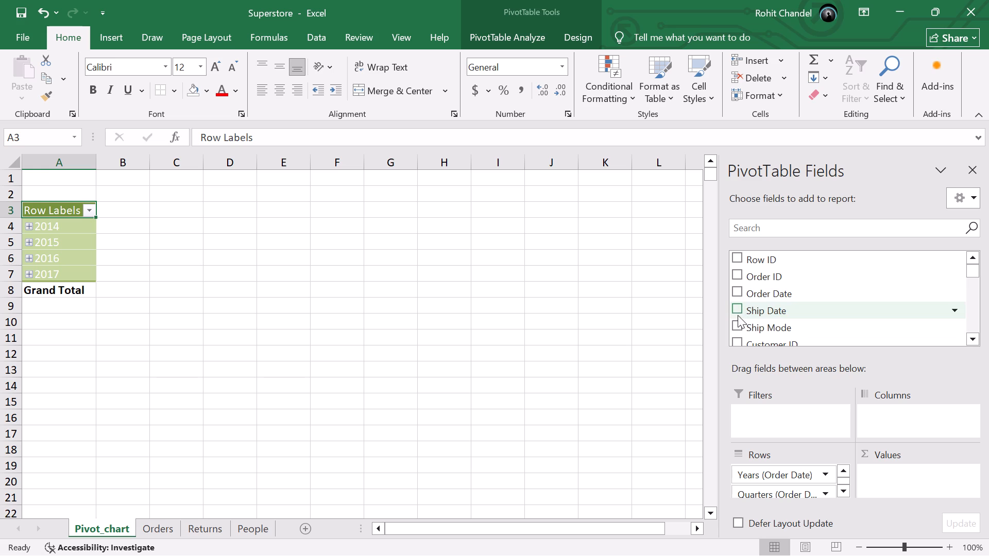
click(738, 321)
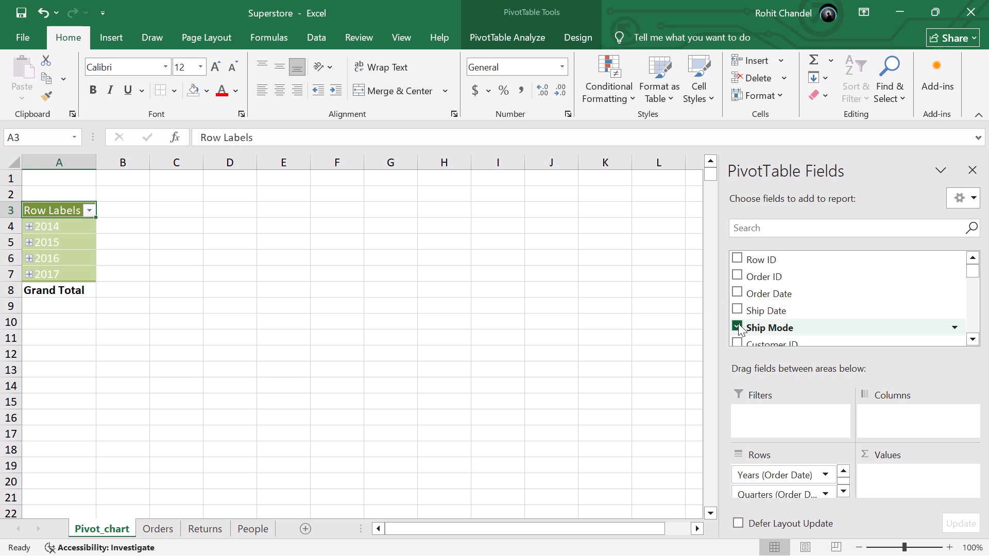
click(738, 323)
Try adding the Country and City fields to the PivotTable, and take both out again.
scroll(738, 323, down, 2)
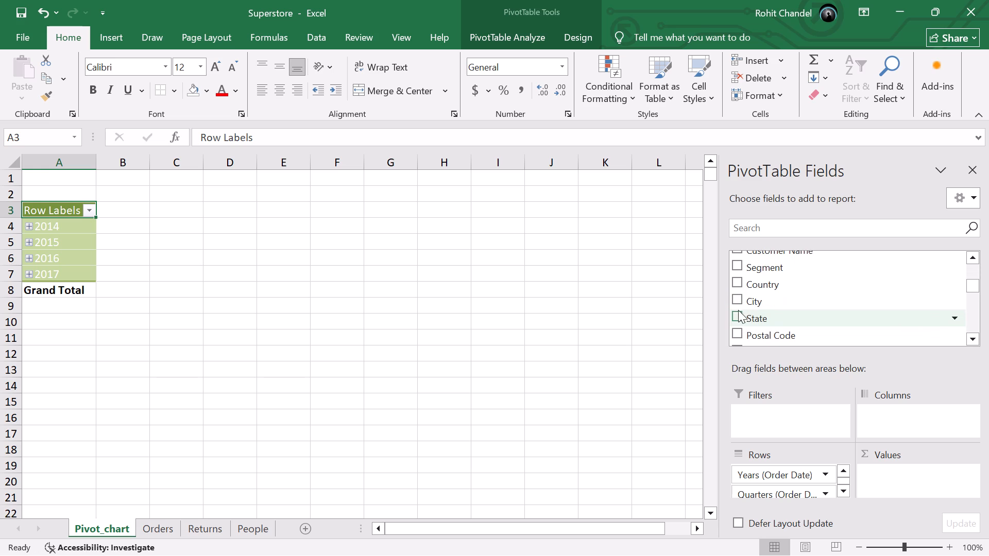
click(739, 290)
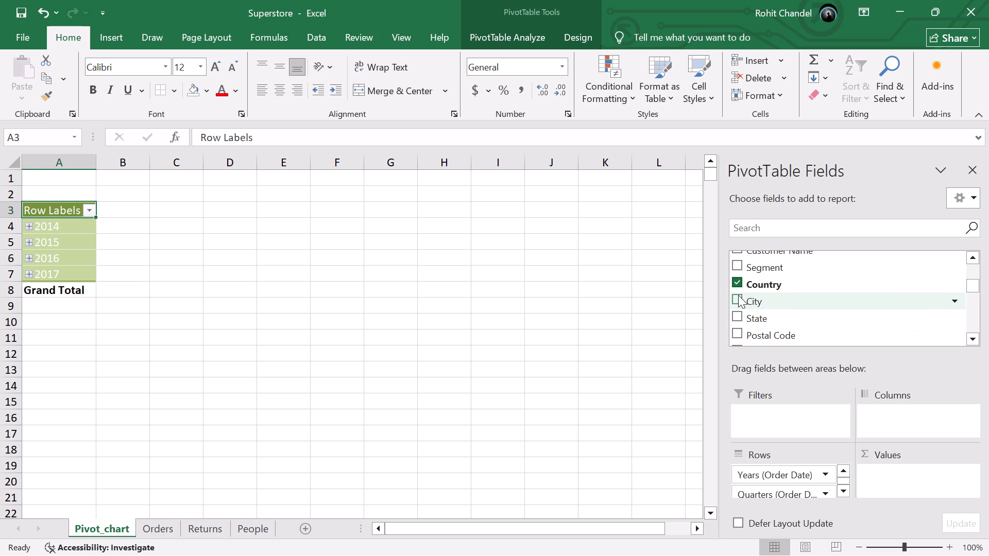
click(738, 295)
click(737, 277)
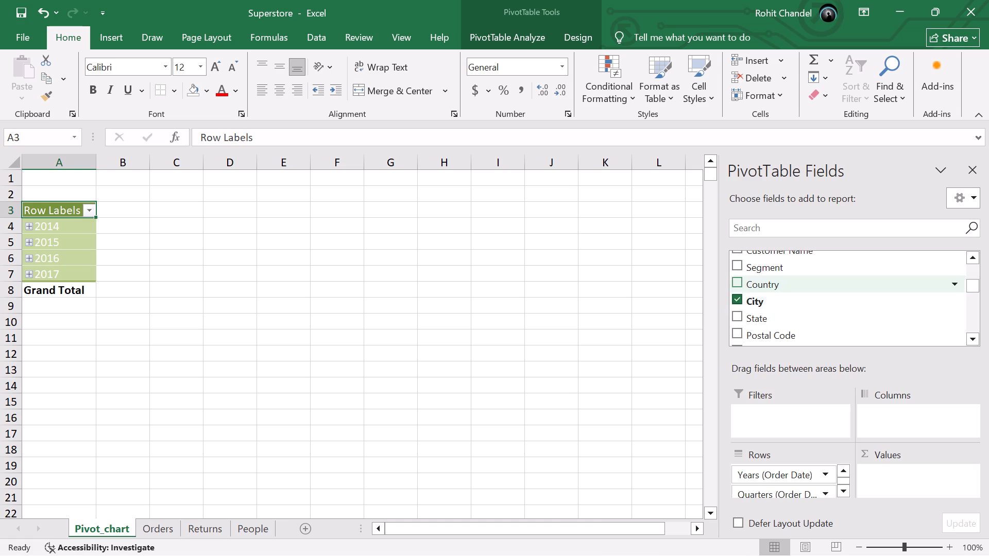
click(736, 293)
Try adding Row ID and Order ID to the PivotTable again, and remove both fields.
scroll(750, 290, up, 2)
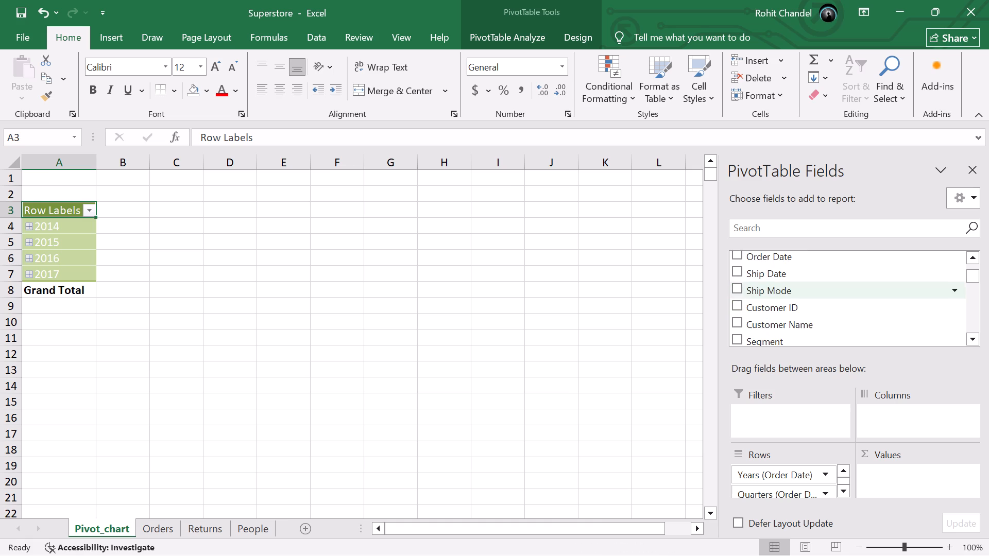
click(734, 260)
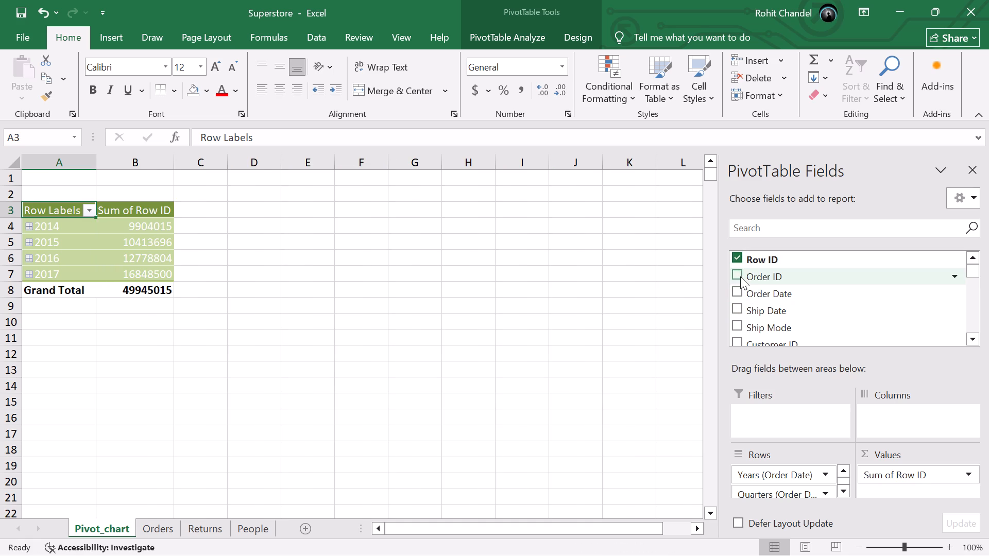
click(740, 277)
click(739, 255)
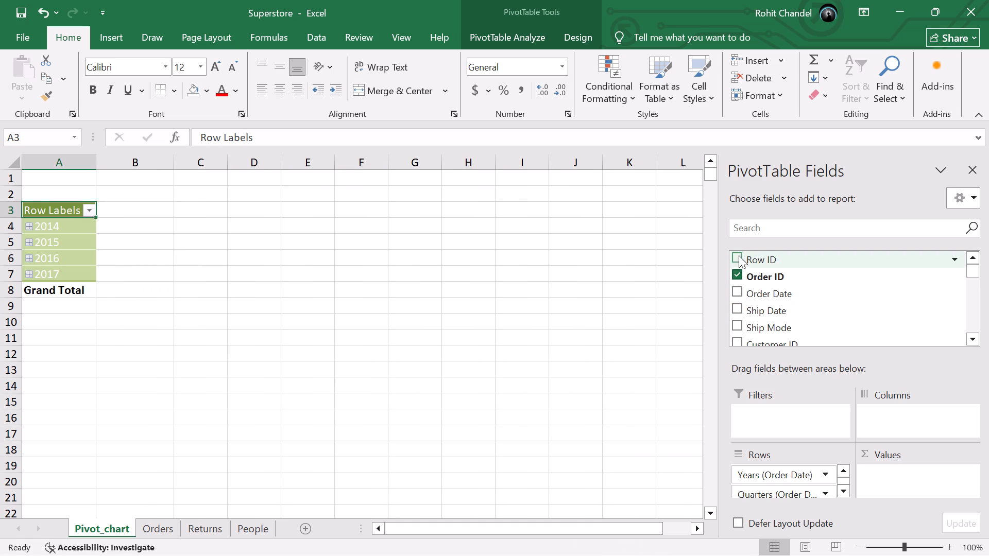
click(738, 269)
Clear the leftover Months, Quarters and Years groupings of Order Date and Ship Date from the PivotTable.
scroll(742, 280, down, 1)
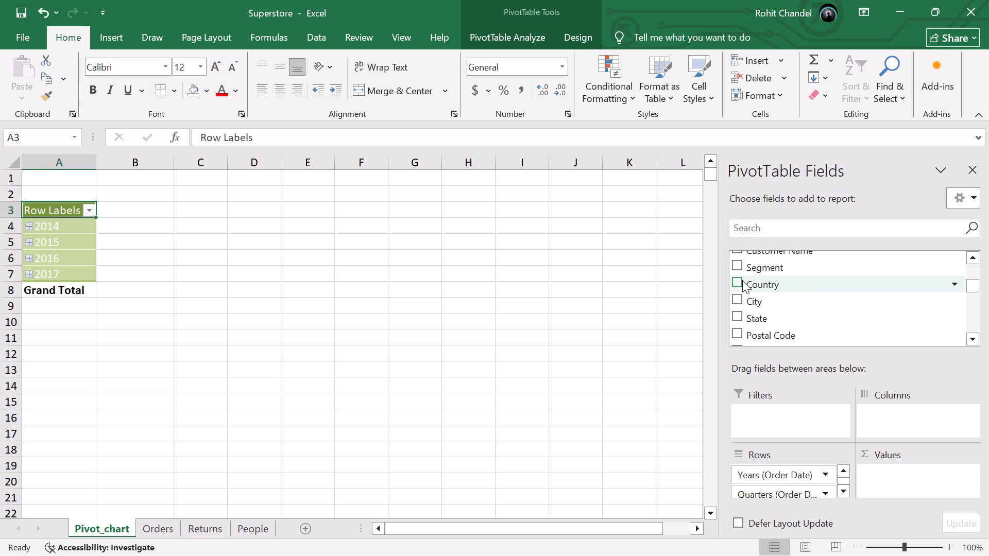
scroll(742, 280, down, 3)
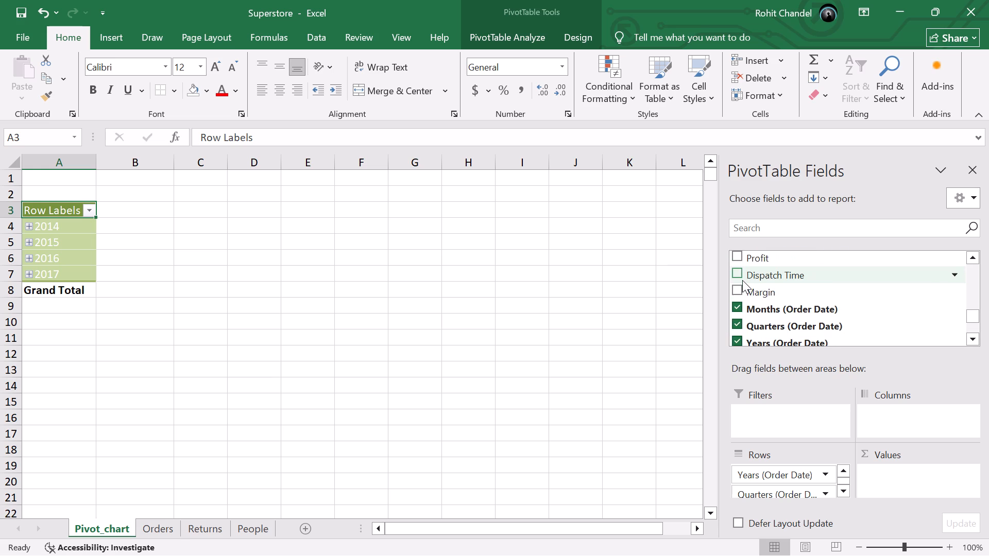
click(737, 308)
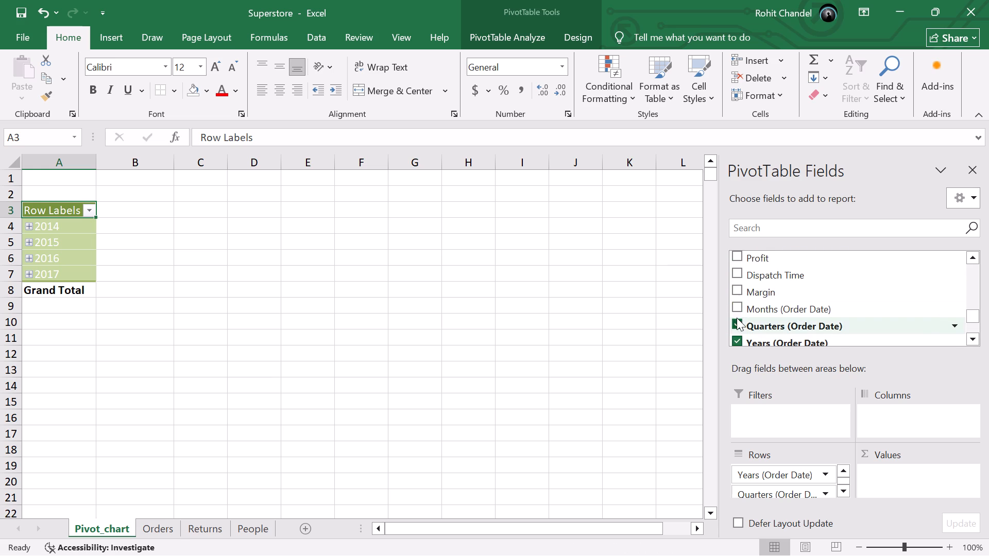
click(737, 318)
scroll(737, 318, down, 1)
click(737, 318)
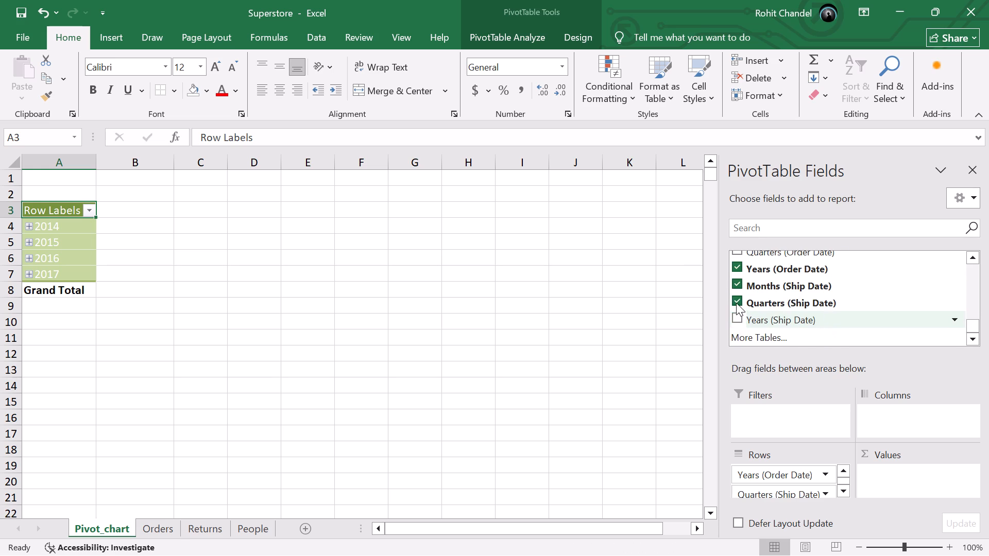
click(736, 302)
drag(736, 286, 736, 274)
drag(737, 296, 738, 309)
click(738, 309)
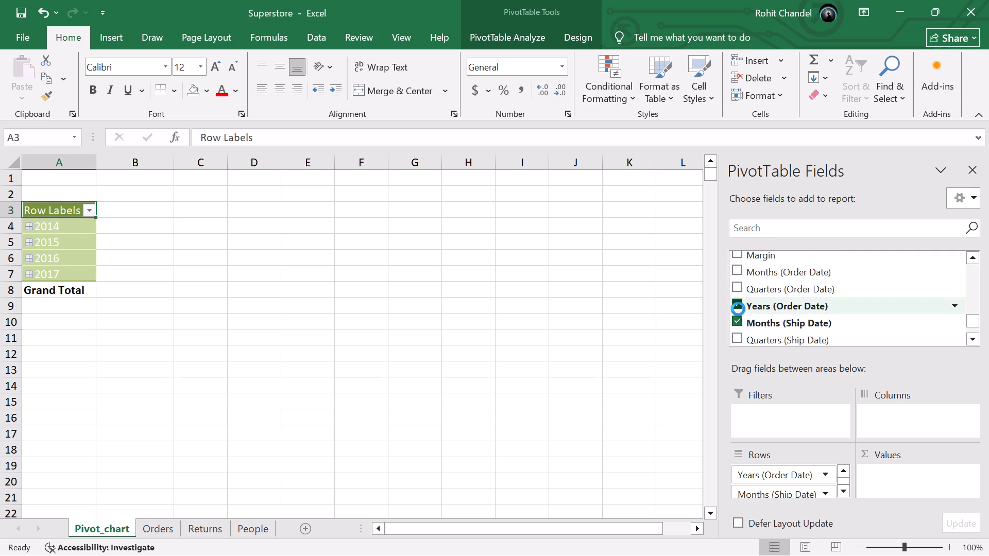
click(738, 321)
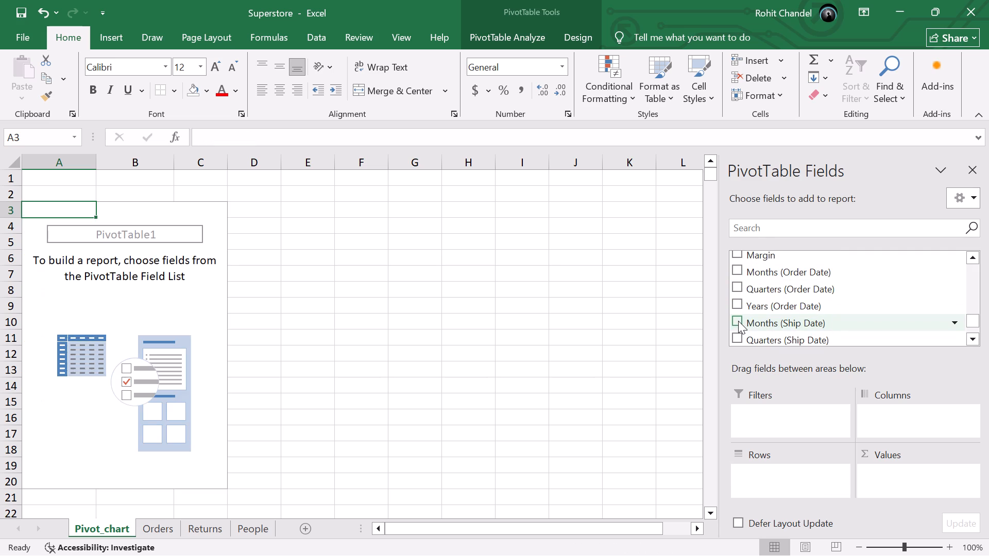
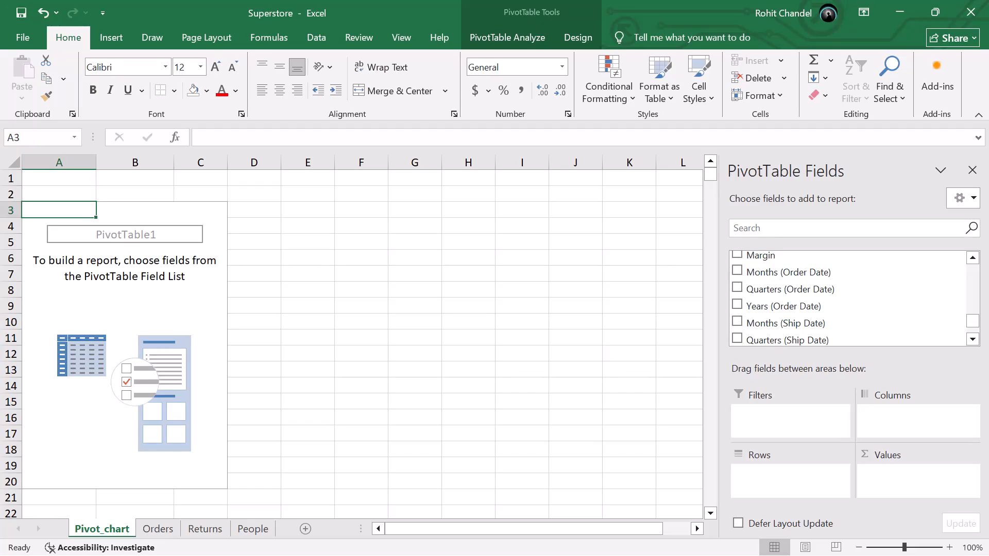
Enter the note "Pivot table is a sunnirez record of raw data" in cell E3 beside the empty PivotTable.
click(309, 204)
text(Pi)
text(vot table is a)
key(space)
text(sunn)
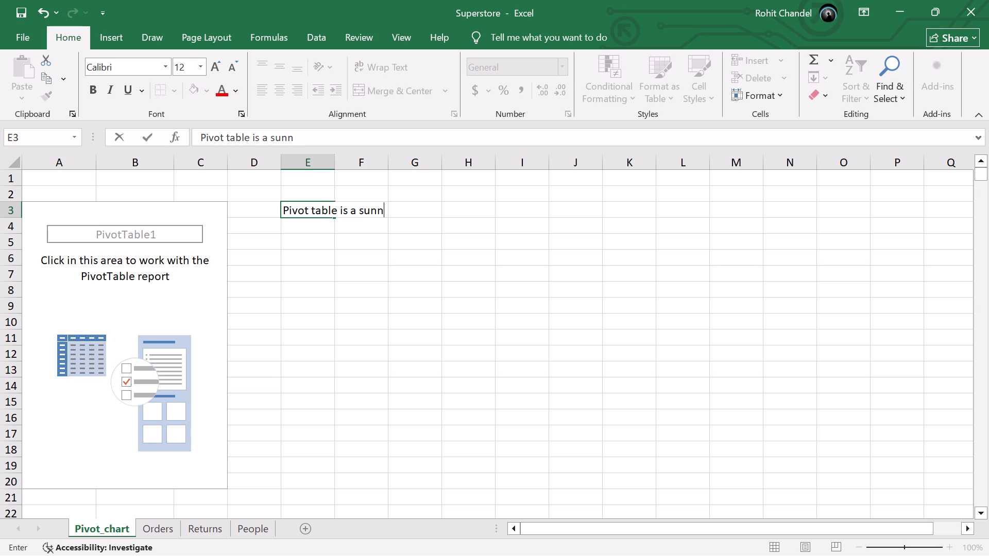
text(ir)
key(e)
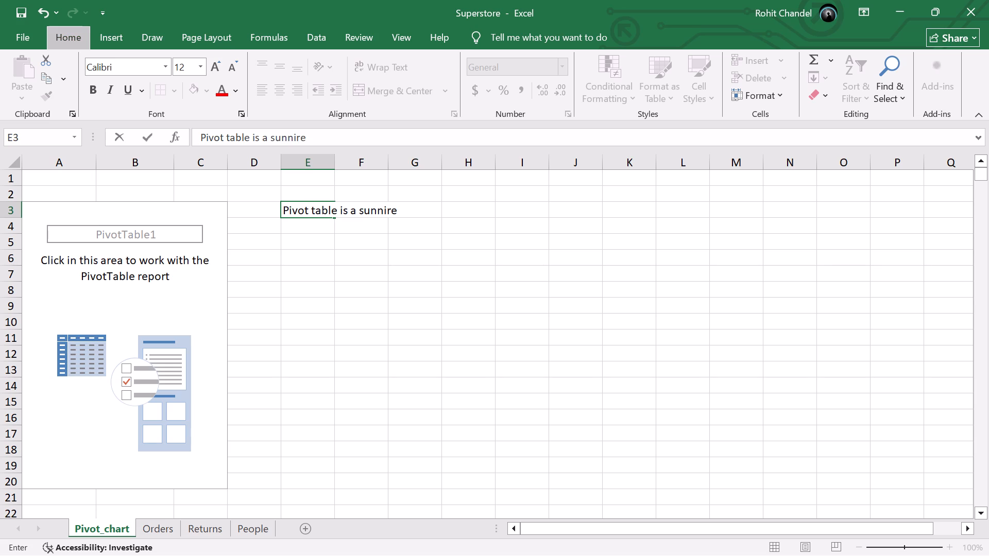
key(Escape)
text(z record)
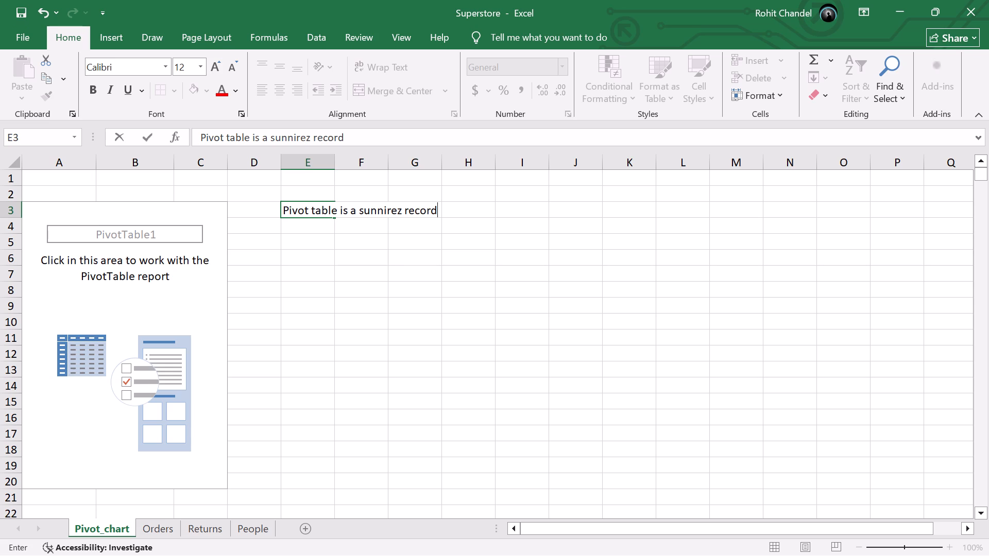
key(space)
text(of ro)
key(BackSpace)
text(wa)
key(BackSpace)
key(BackSpace)
text(aw data)
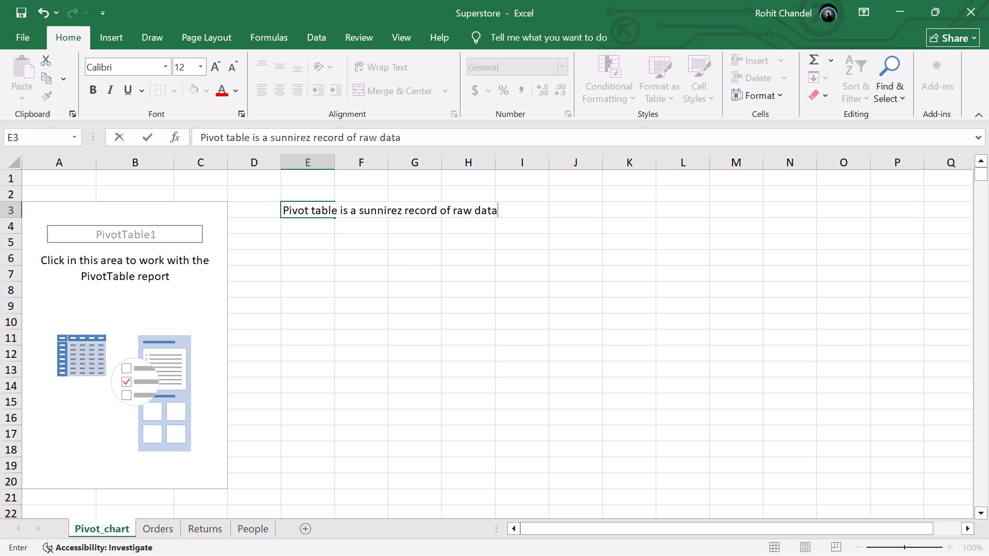
key(Return)
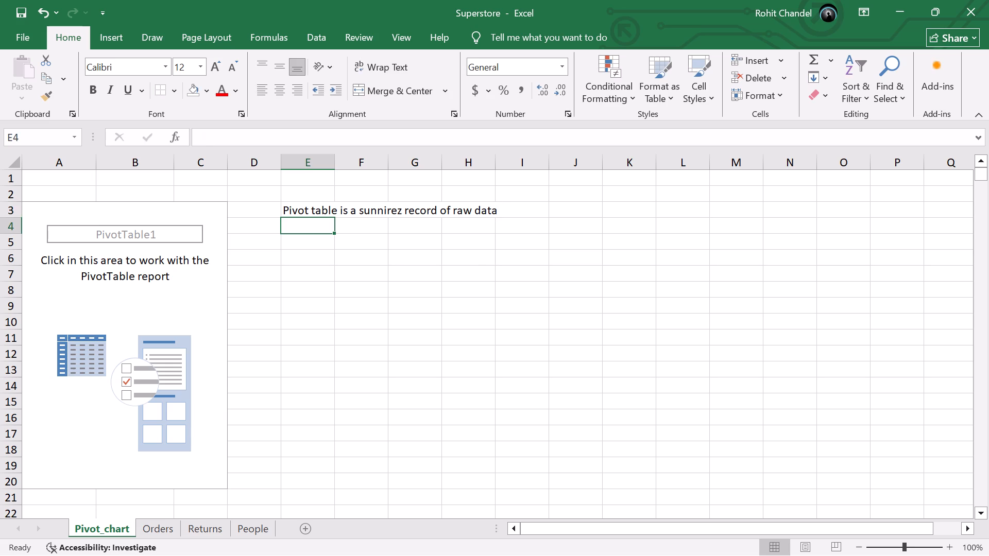
List "1) Row", "2) Column" and "3) Values" in cells E4 to E6 below the note.
key(1)
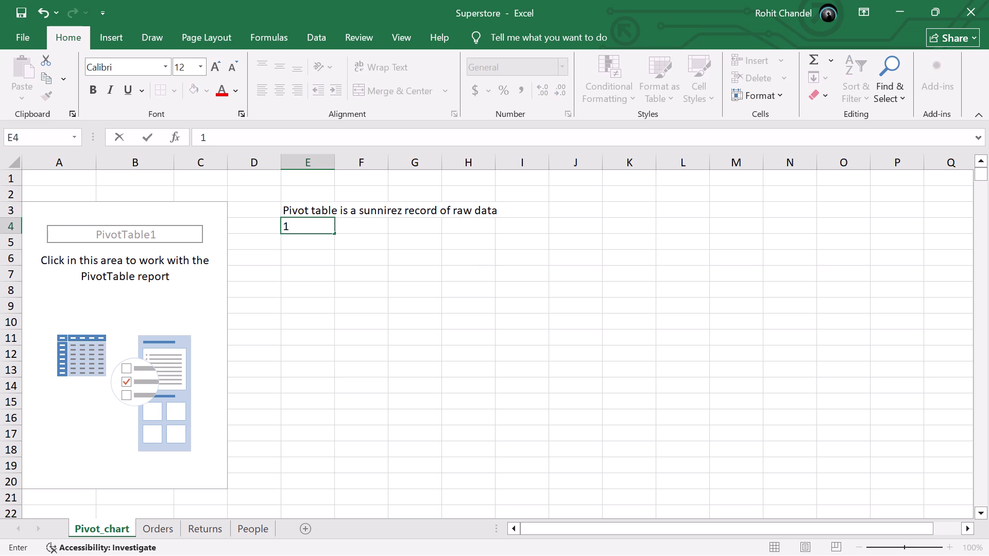
key(shift+parenright)
key(space)
text(Ro)
key(w)
key(Return)
key(shift+at)
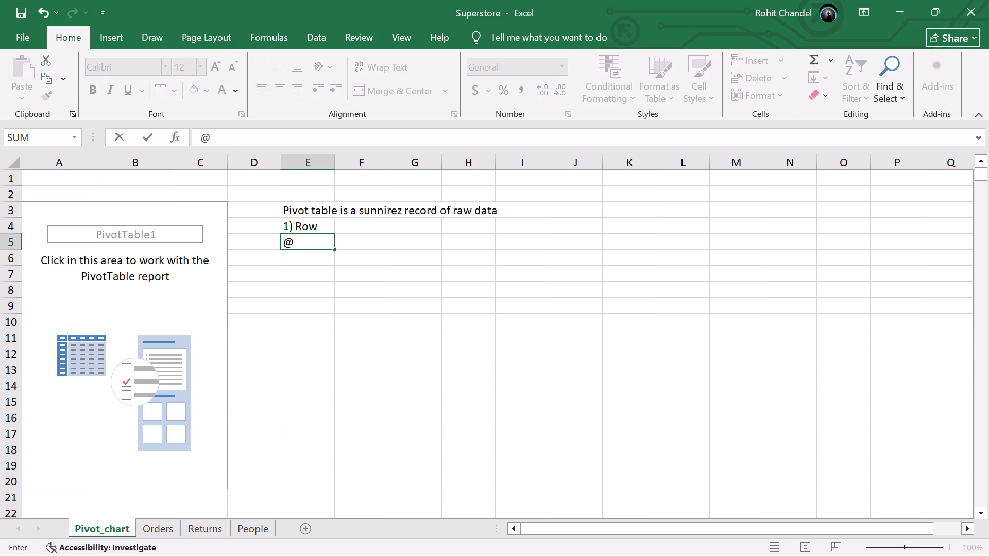
key(BackSpace)
key(2)
key(shift+parenright)
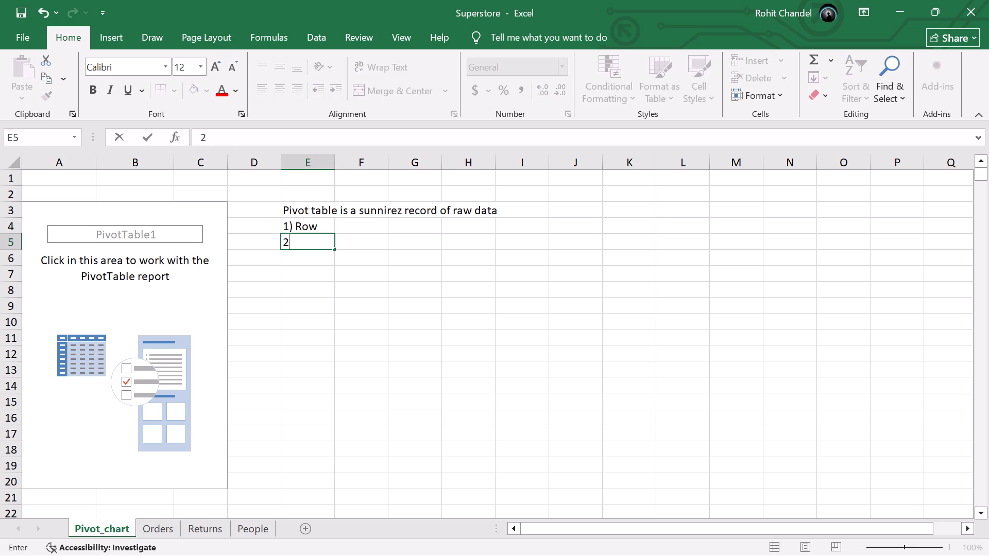
key(space)
text(Column)
key(Return)
text(3))
key(space)
text(Va;)
key(BackSpace)
text(lue)
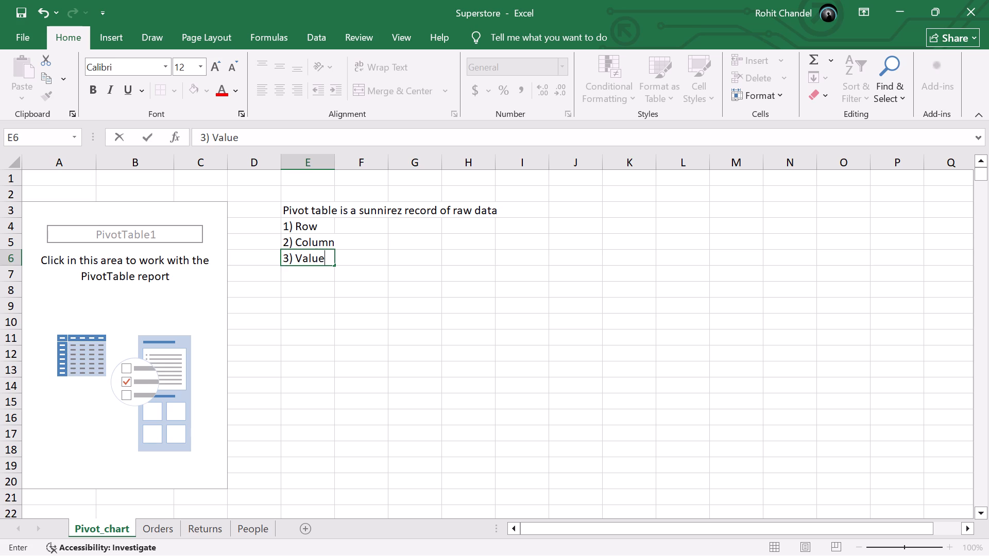
key(s)
key(Return)
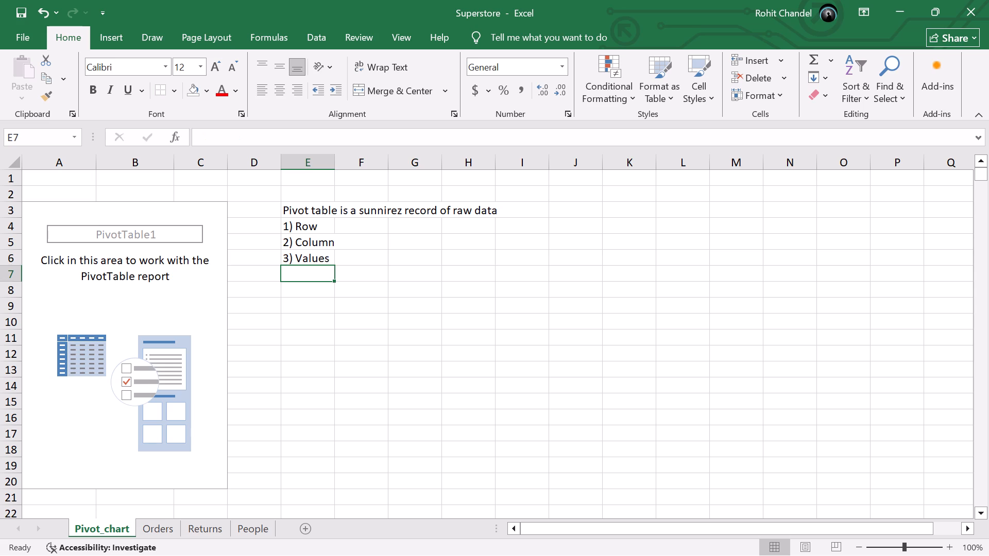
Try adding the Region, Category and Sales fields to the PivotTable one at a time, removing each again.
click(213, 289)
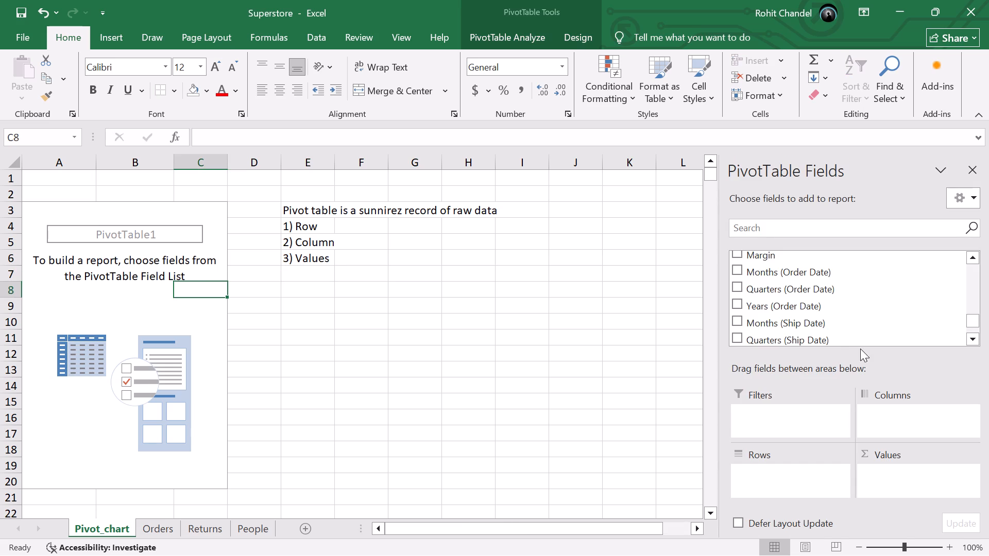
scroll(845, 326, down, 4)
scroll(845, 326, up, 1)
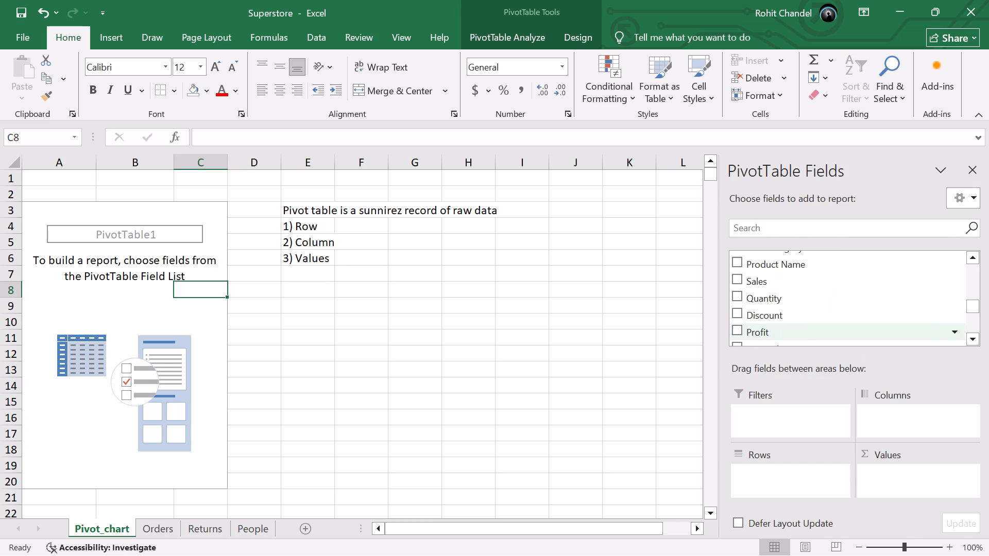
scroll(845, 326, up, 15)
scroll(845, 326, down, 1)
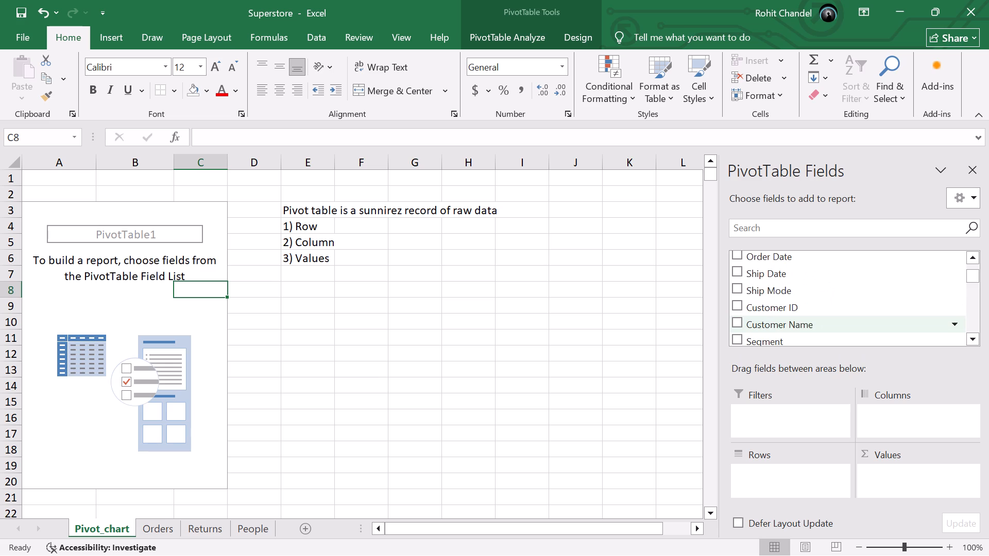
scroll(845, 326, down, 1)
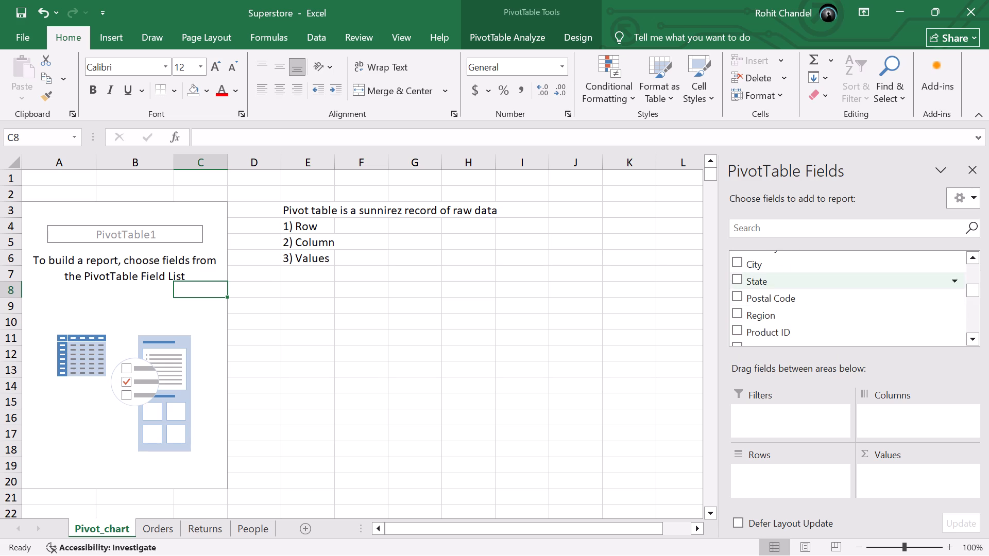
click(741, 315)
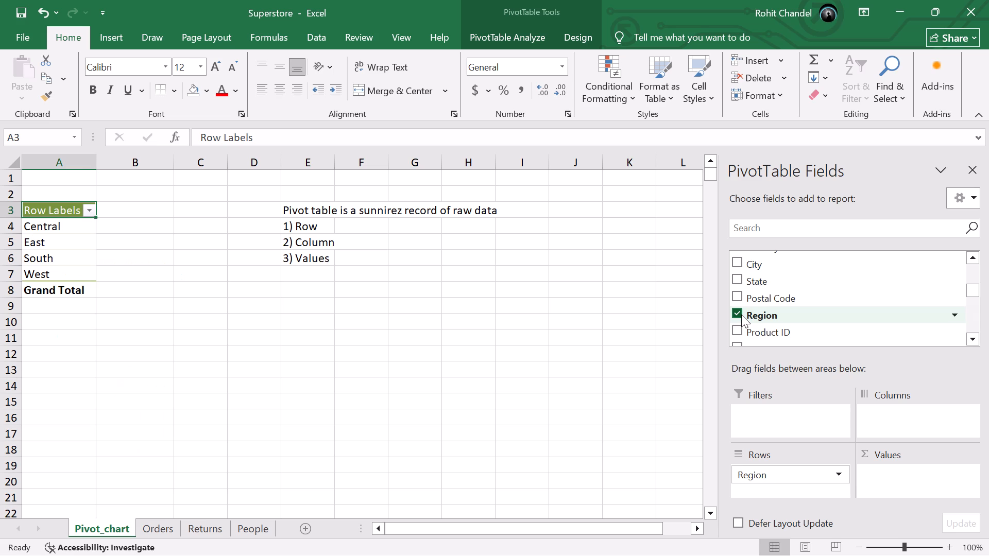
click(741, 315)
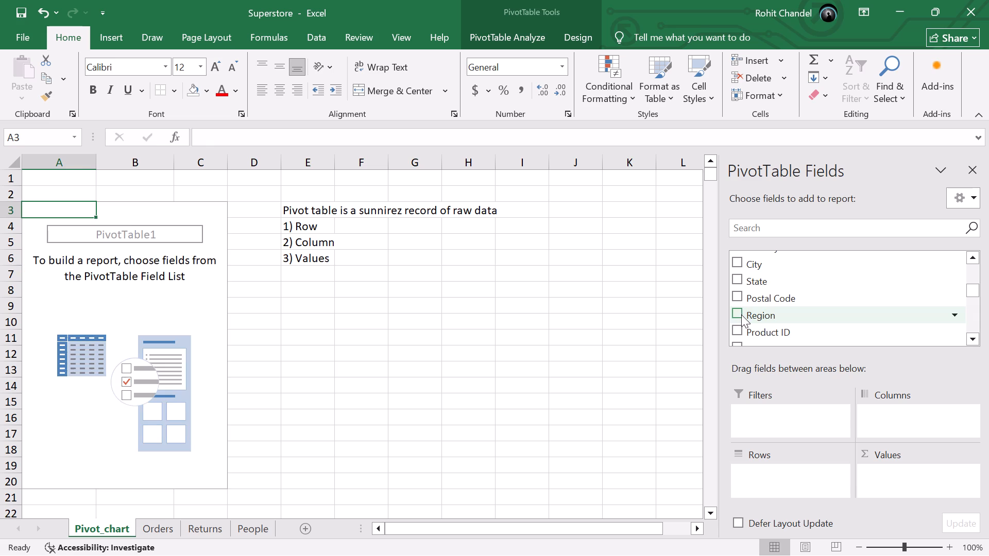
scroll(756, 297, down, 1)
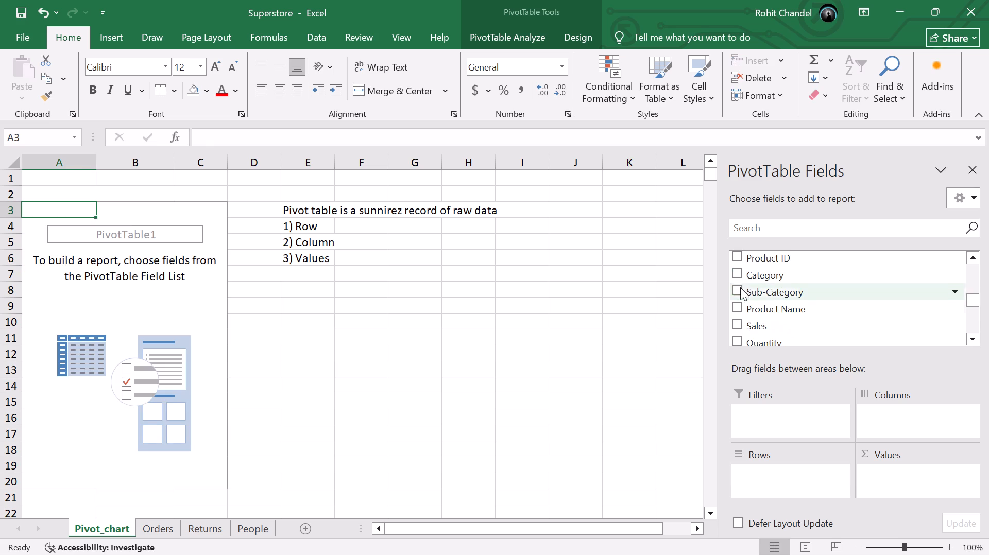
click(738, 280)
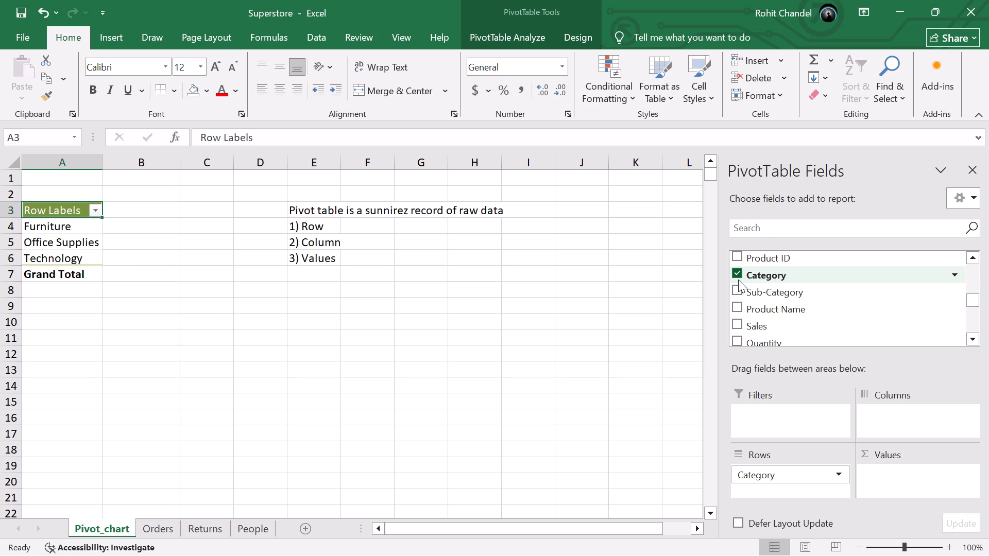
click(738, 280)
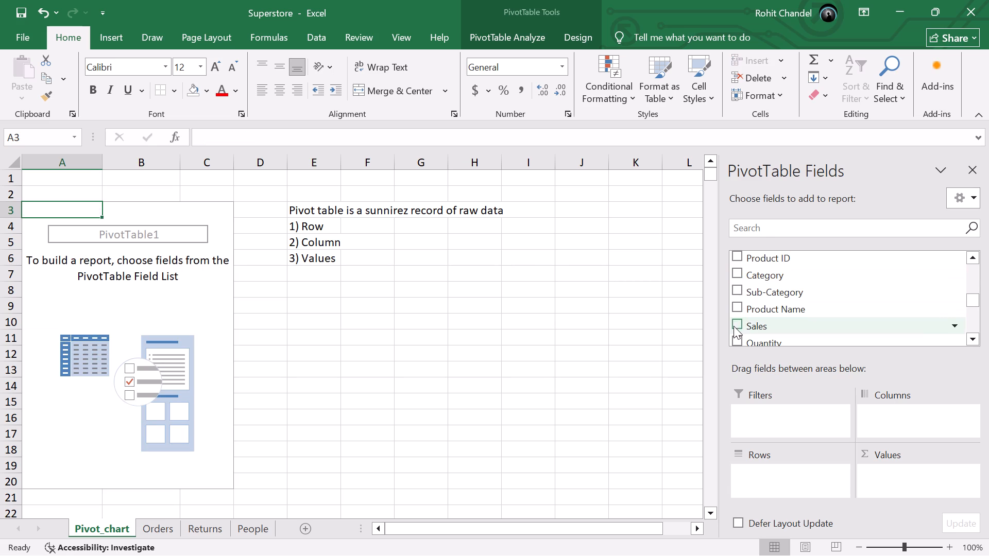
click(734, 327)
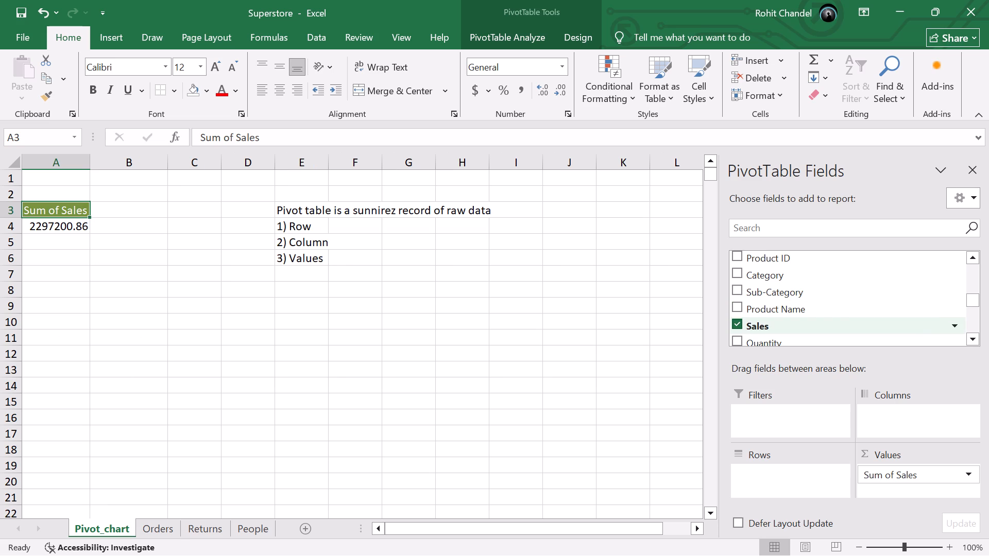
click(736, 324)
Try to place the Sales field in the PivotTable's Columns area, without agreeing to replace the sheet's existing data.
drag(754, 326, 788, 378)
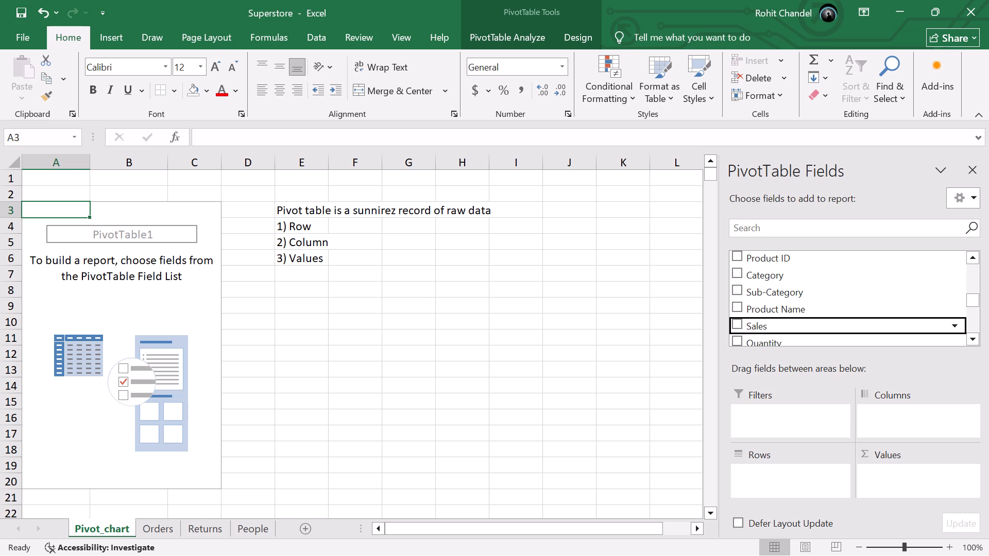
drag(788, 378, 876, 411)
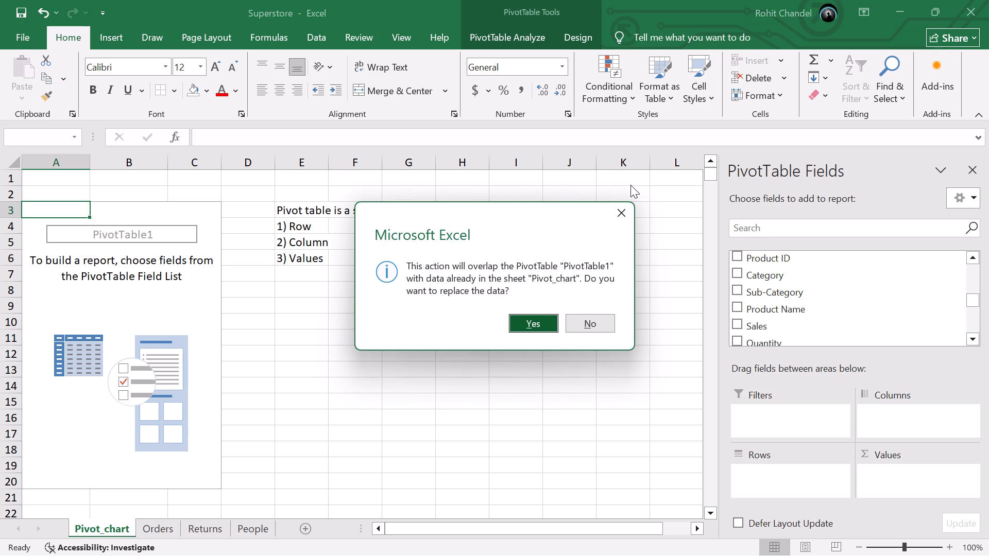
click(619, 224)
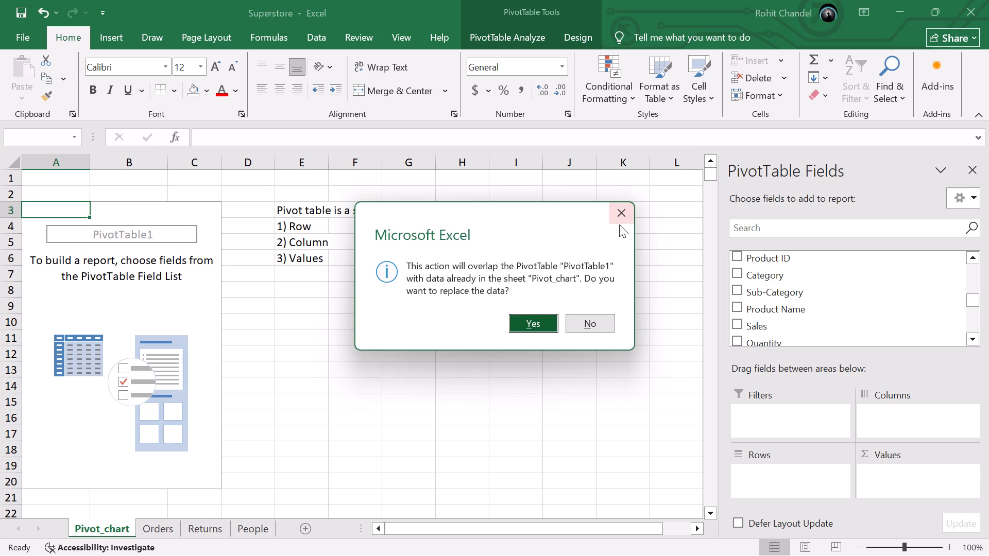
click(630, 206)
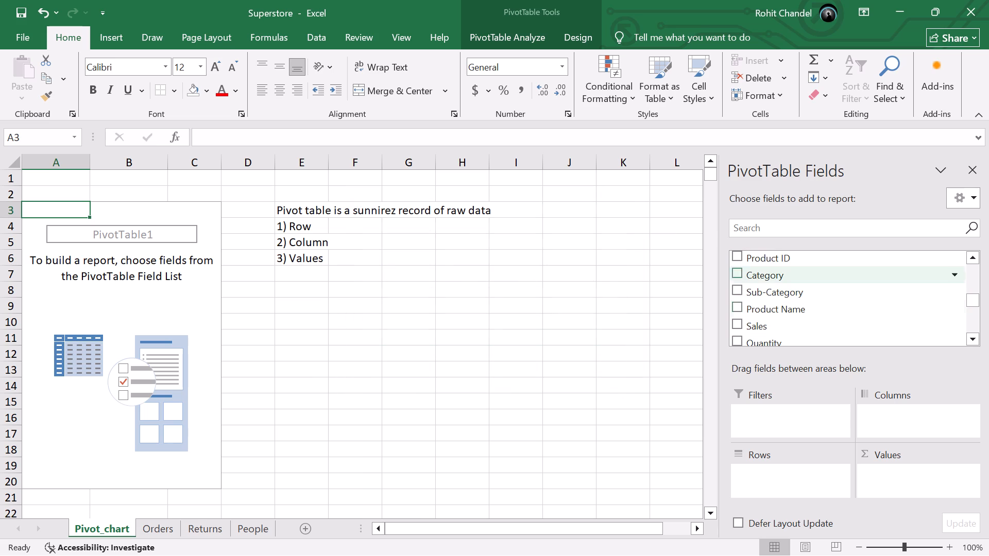
Look through the PivotTable's available fields from Row ID to Profit.
scroll(750, 275, up, 1)
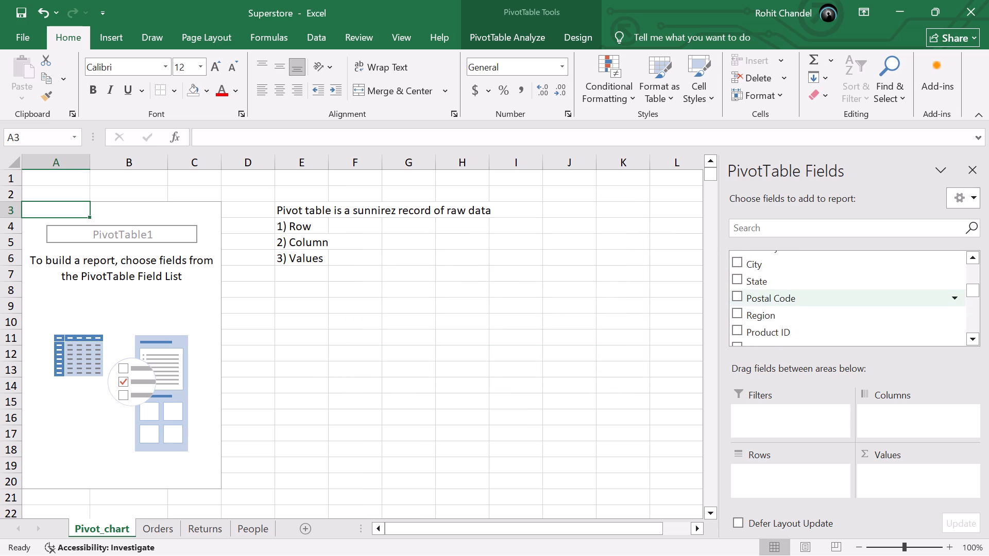
scroll(793, 296, up, 2)
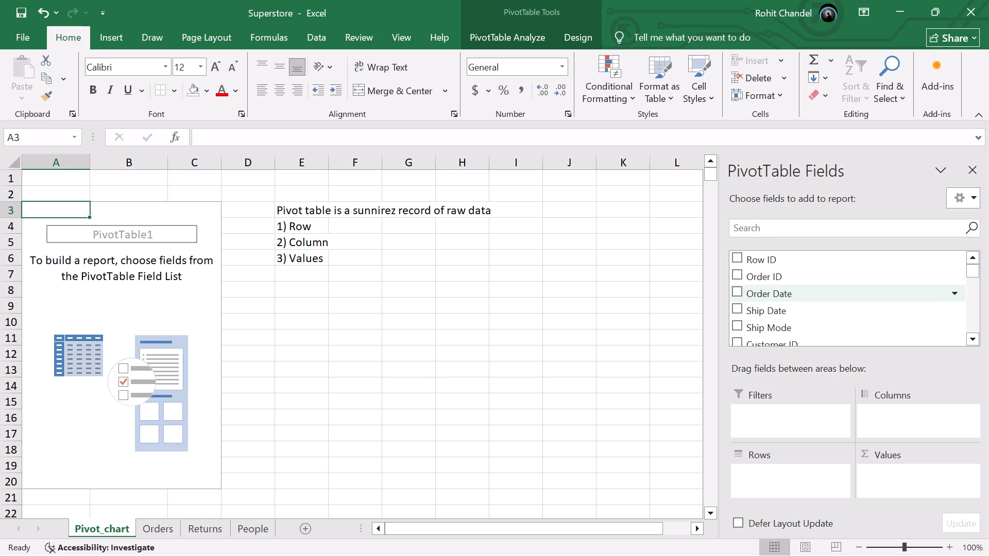
scroll(754, 307, down, 1)
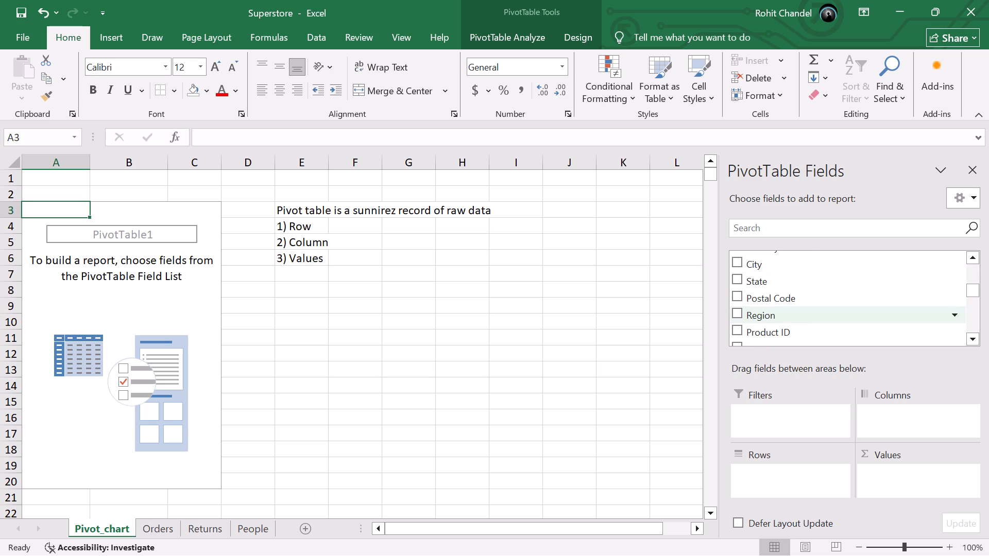
scroll(765, 316, down, 1)
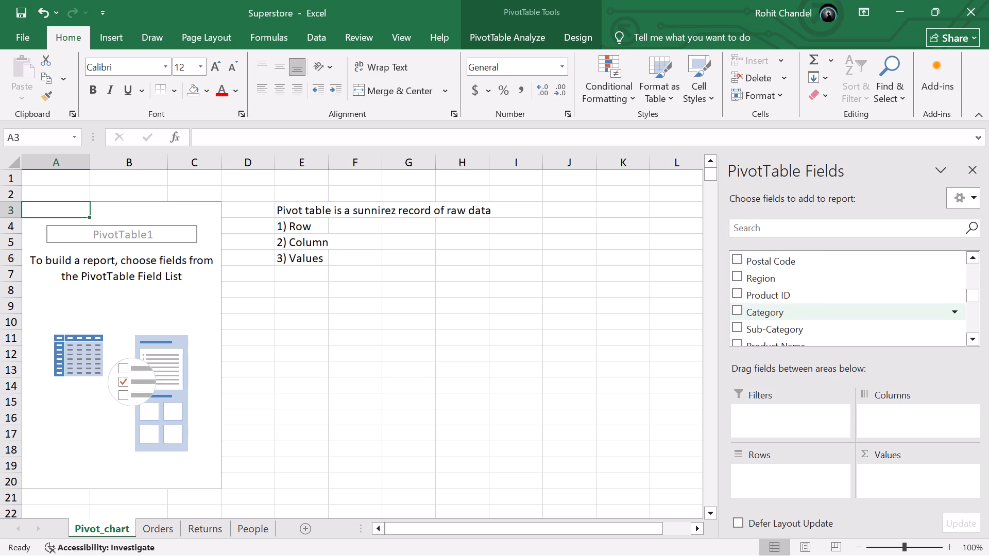
scroll(765, 316, down, 1)
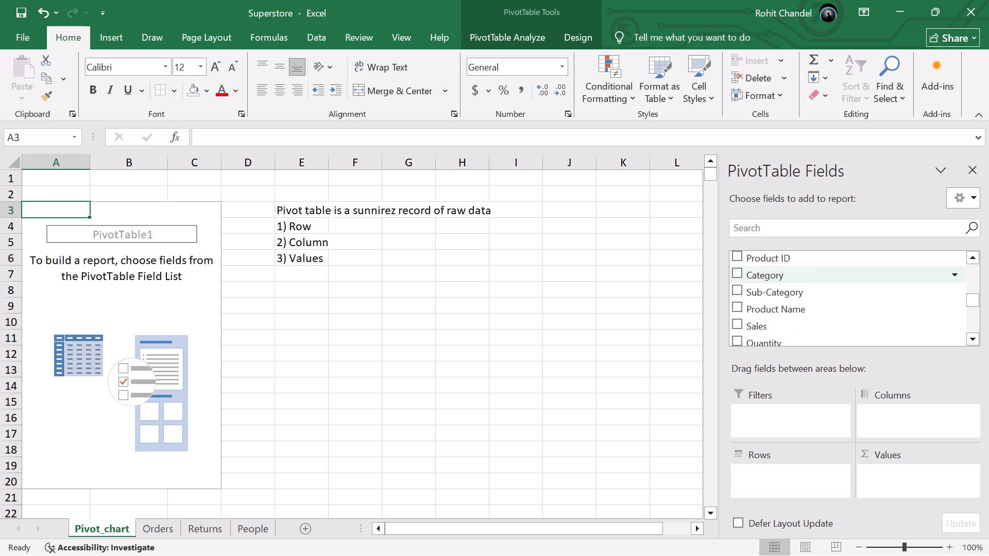
scroll(779, 325, down, 1)
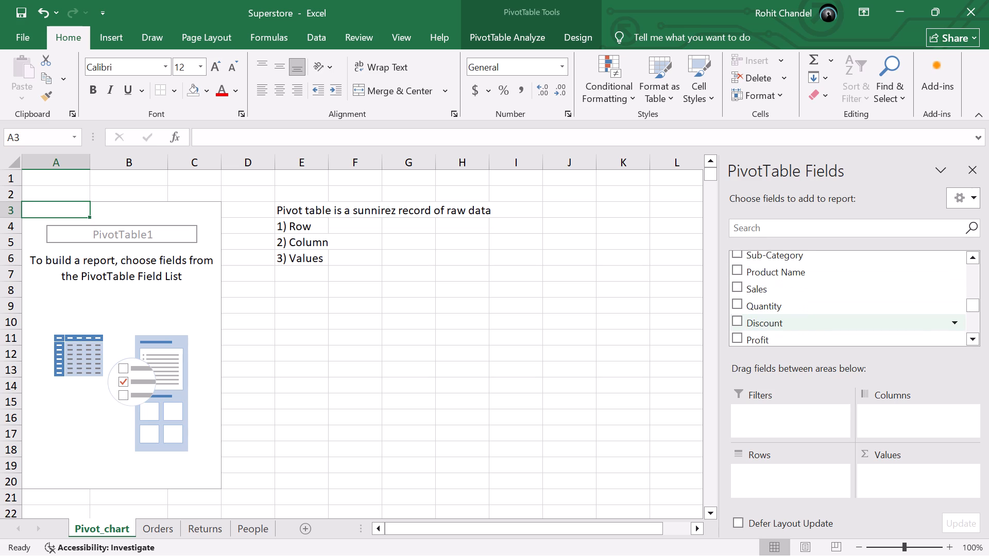
Look through the PivotTable's available fields, from the order date groupings up to Row ID and around State.
click(779, 325)
scroll(779, 325, down, 1)
scroll(779, 325, up, 1)
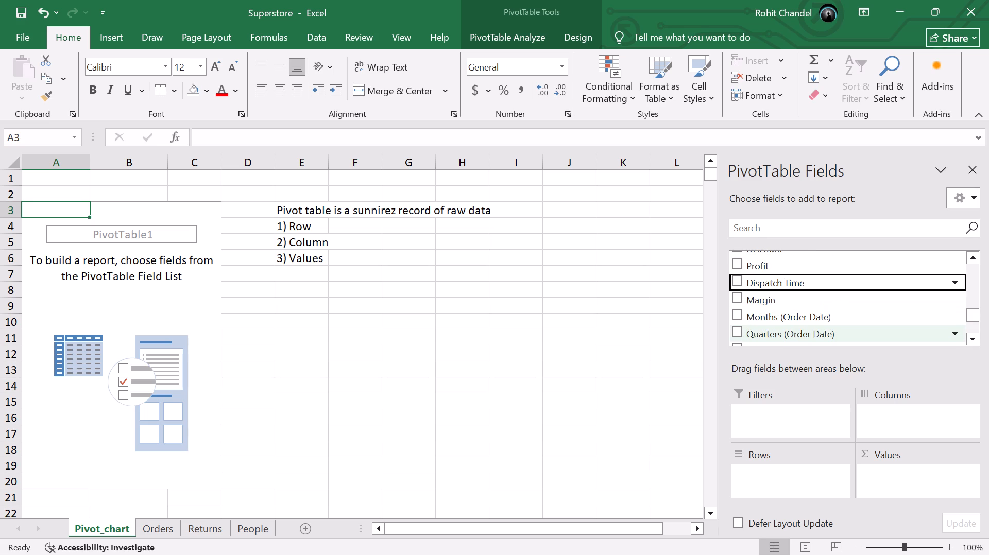
scroll(775, 311, up, 1)
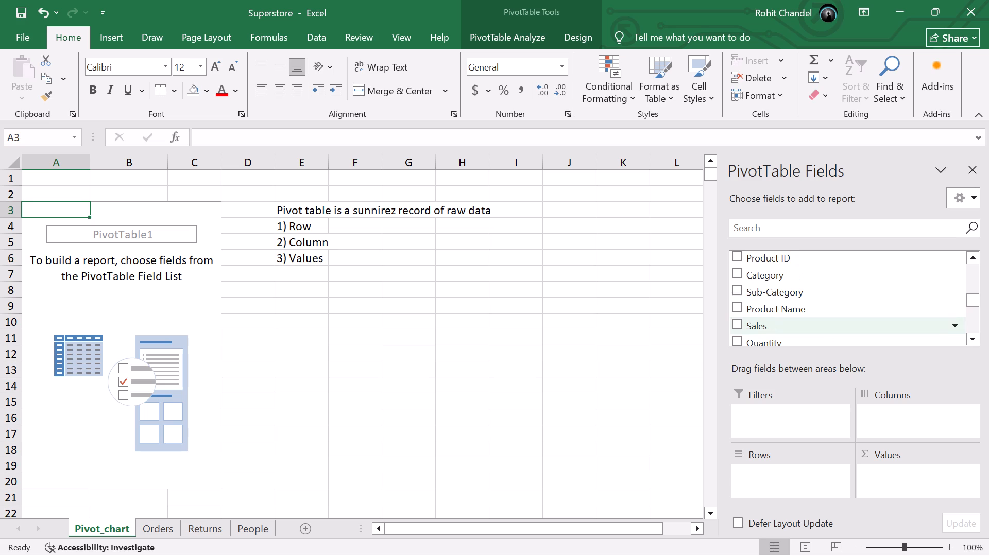
scroll(790, 304, up, 2)
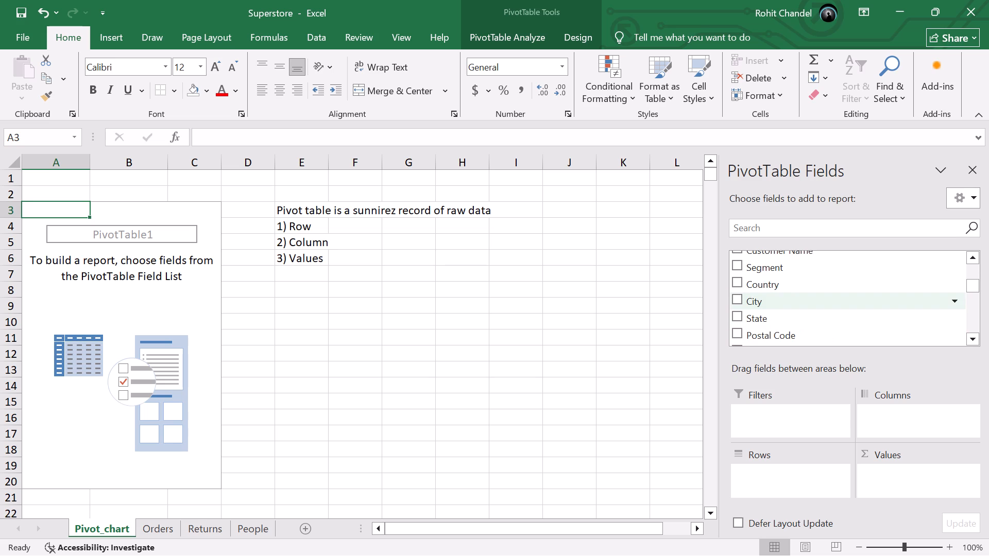
scroll(790, 322, up, 1)
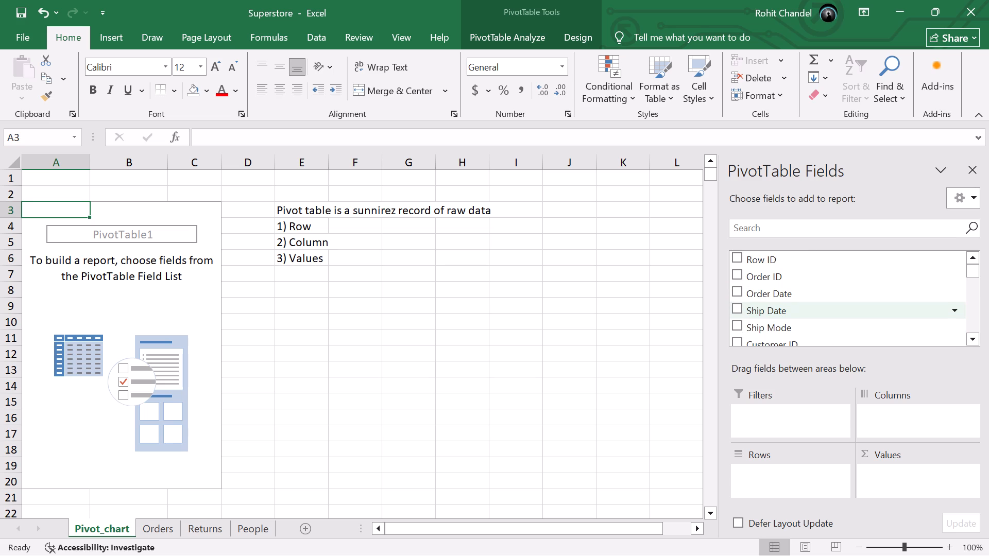
key(Up)
key(Up)
key(Up)
key(Up)
key(Up)
key(Up)
key(Up)
key(Up)
key(Up)
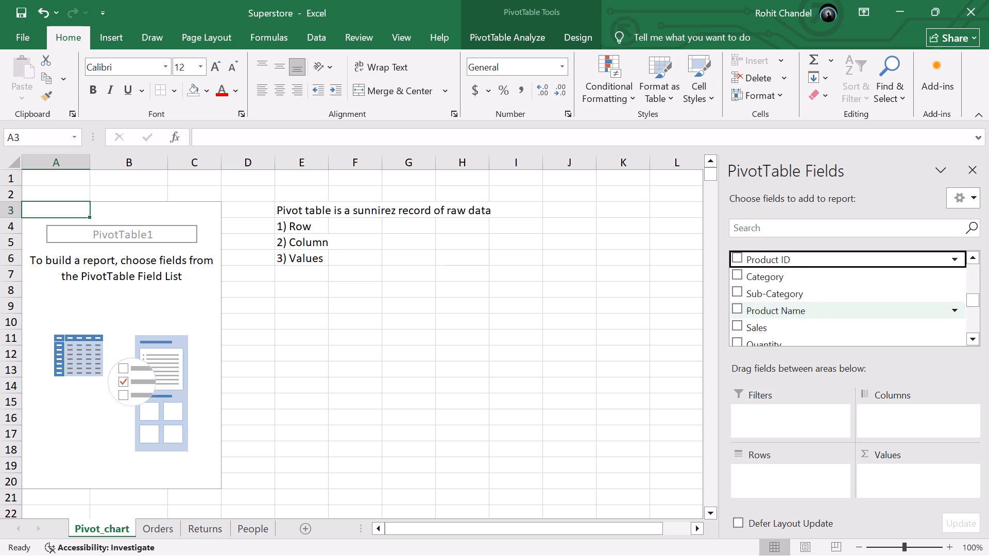
key(Up)
key(Up)
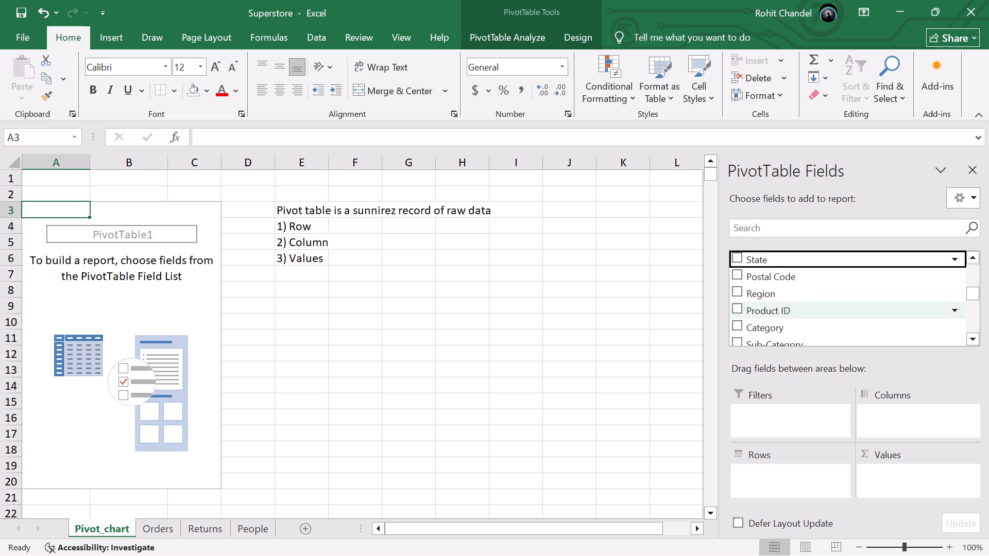
Add the Region field to the PivotTable's Rows area.
drag(775, 293, 787, 341)
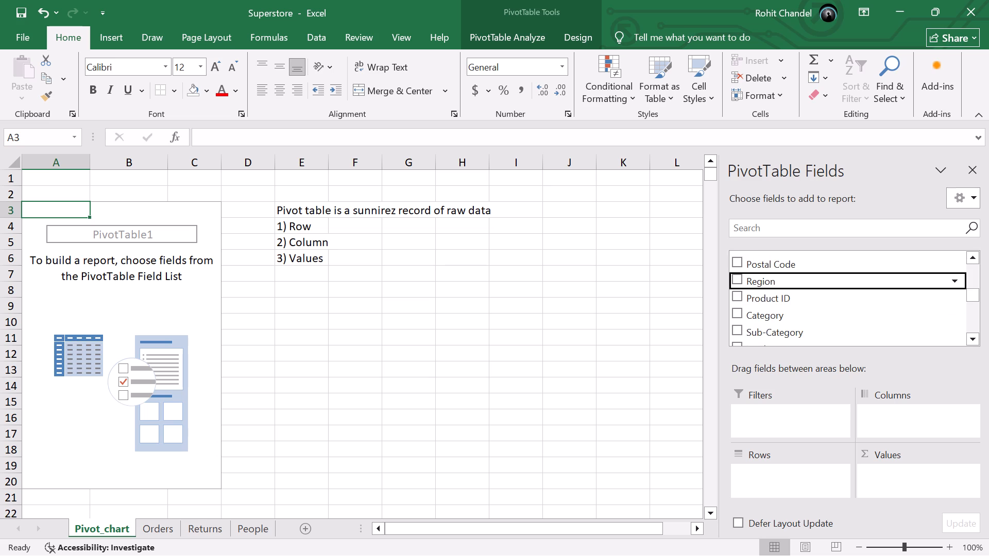
drag(787, 341, 807, 402)
click(739, 281)
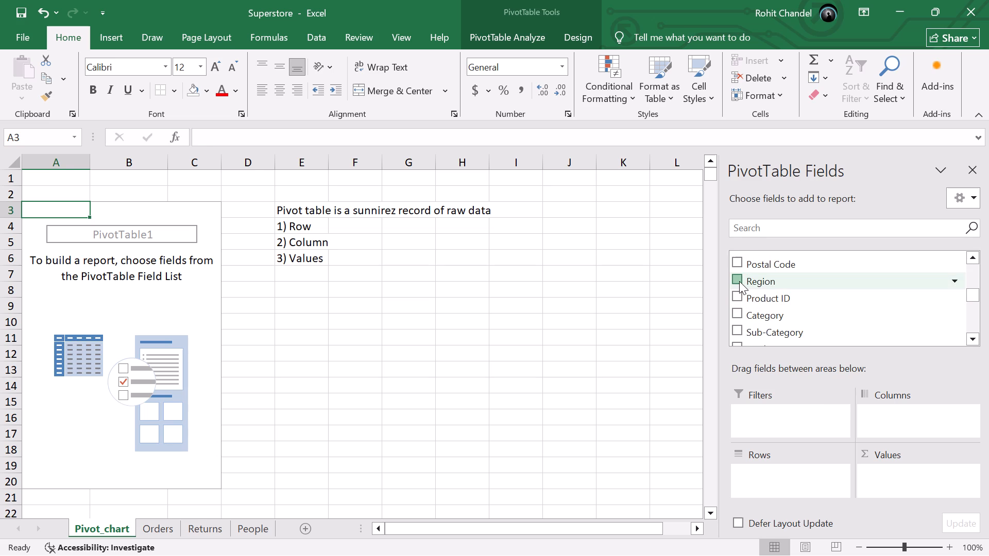
drag(758, 282, 808, 385)
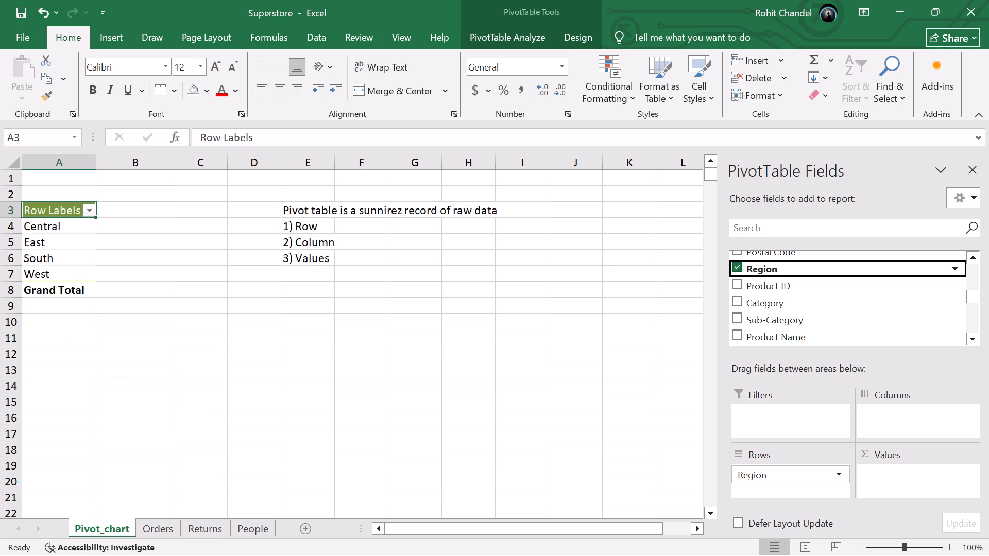
drag(808, 385, 813, 473)
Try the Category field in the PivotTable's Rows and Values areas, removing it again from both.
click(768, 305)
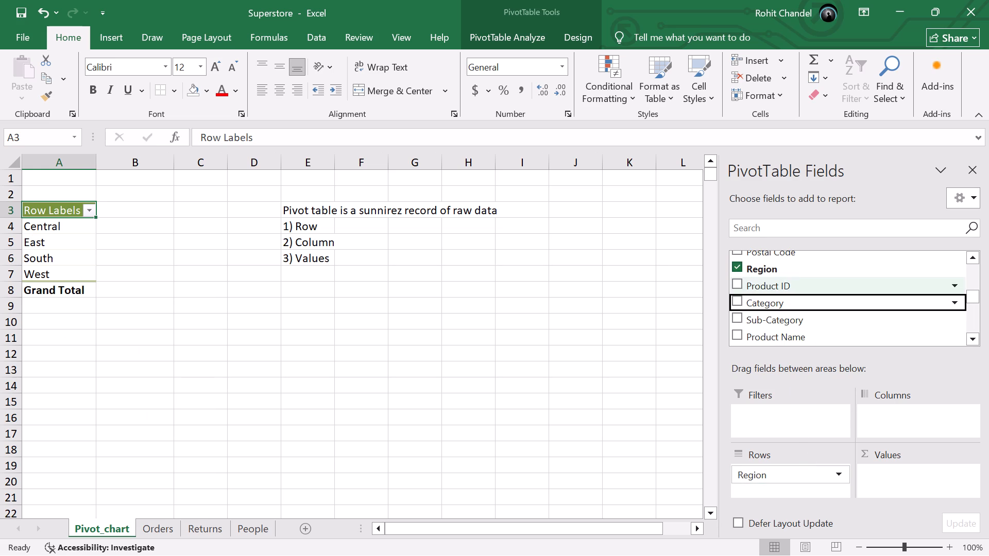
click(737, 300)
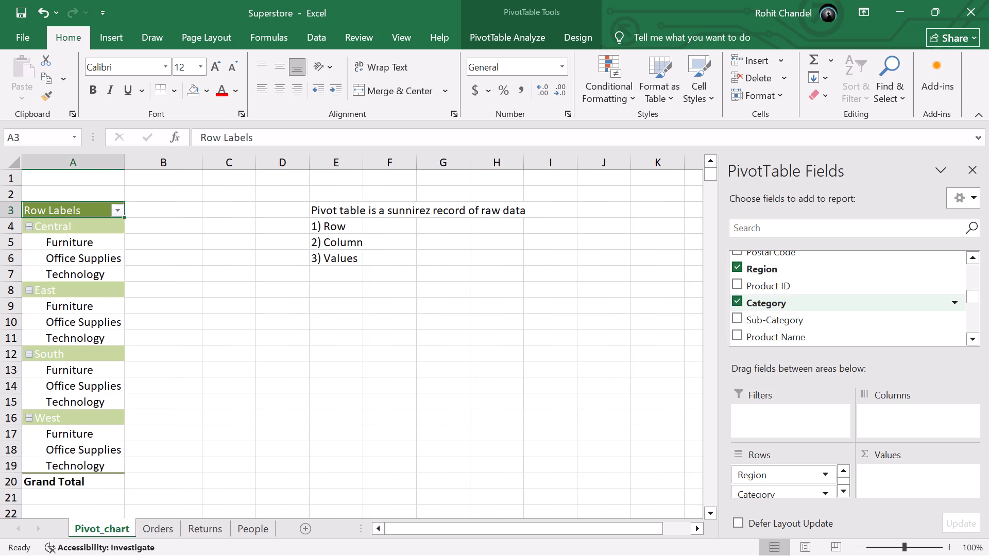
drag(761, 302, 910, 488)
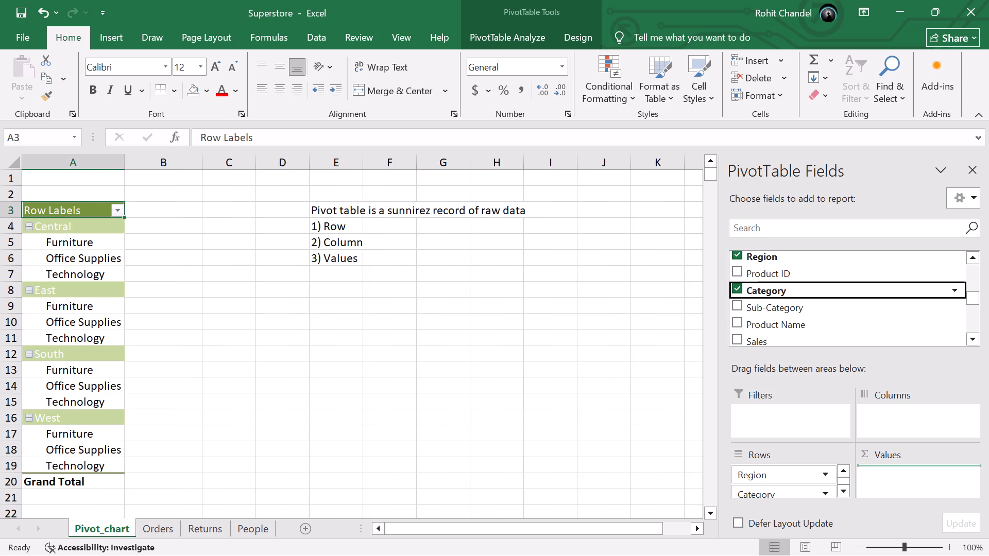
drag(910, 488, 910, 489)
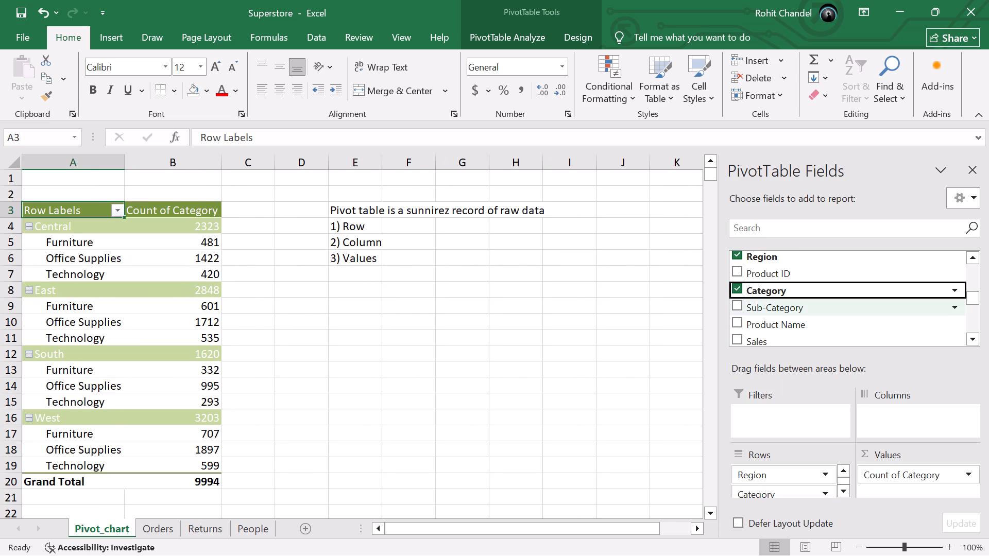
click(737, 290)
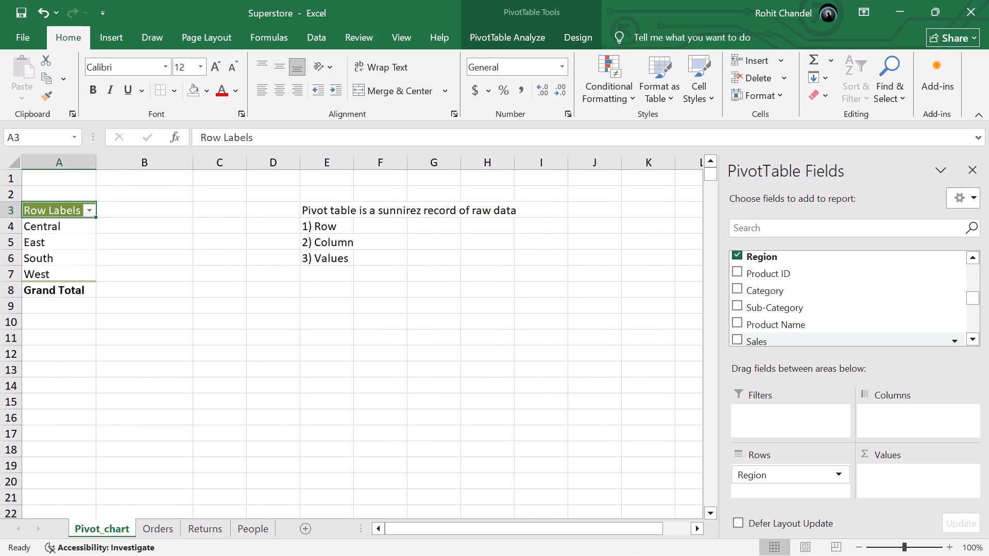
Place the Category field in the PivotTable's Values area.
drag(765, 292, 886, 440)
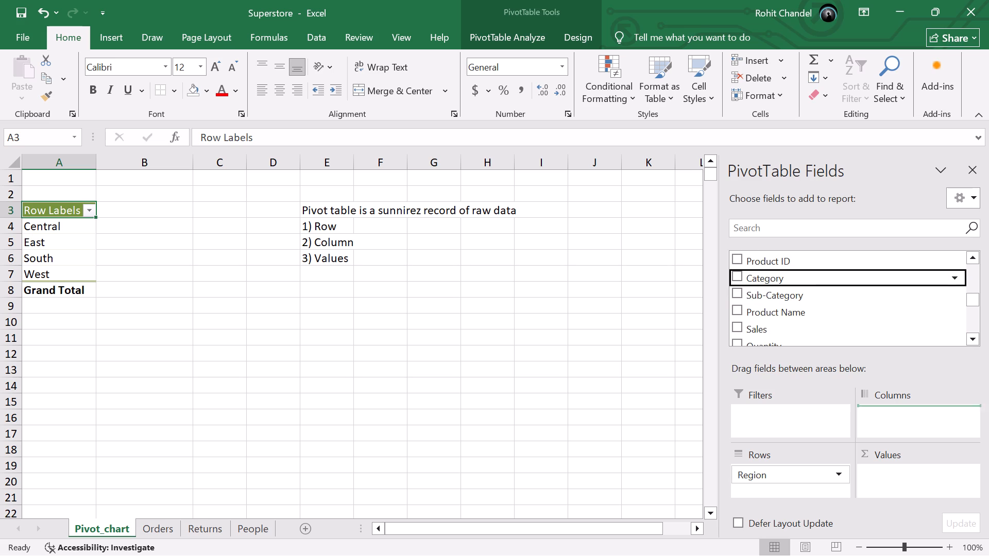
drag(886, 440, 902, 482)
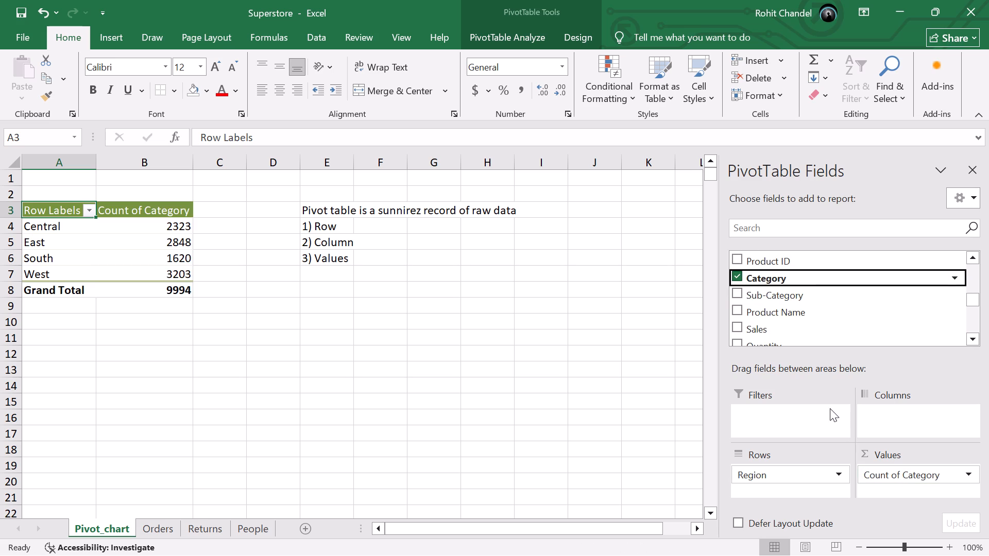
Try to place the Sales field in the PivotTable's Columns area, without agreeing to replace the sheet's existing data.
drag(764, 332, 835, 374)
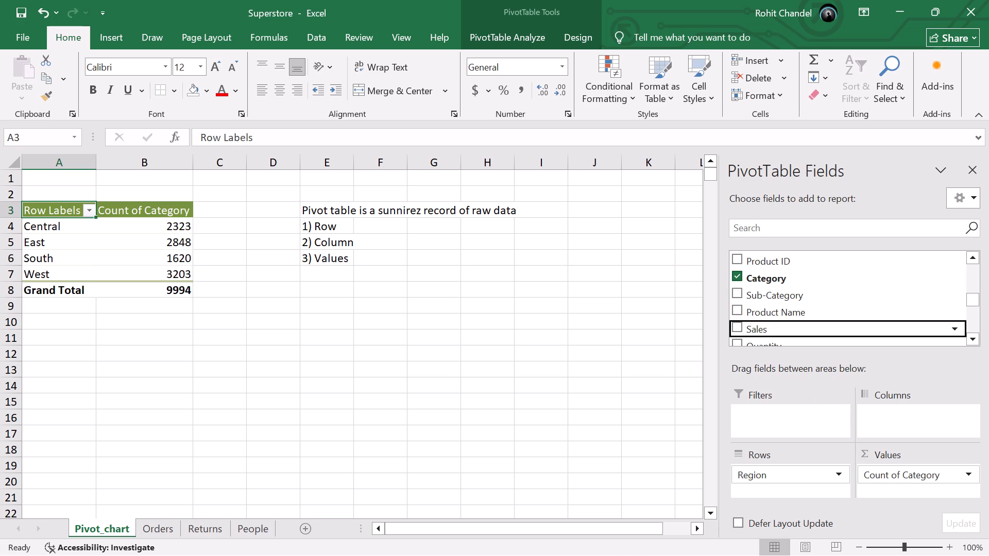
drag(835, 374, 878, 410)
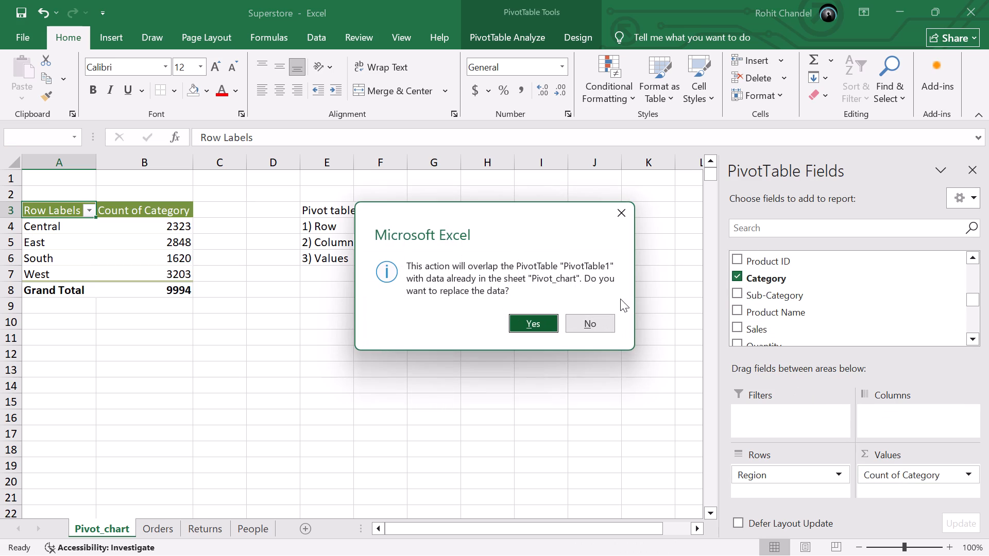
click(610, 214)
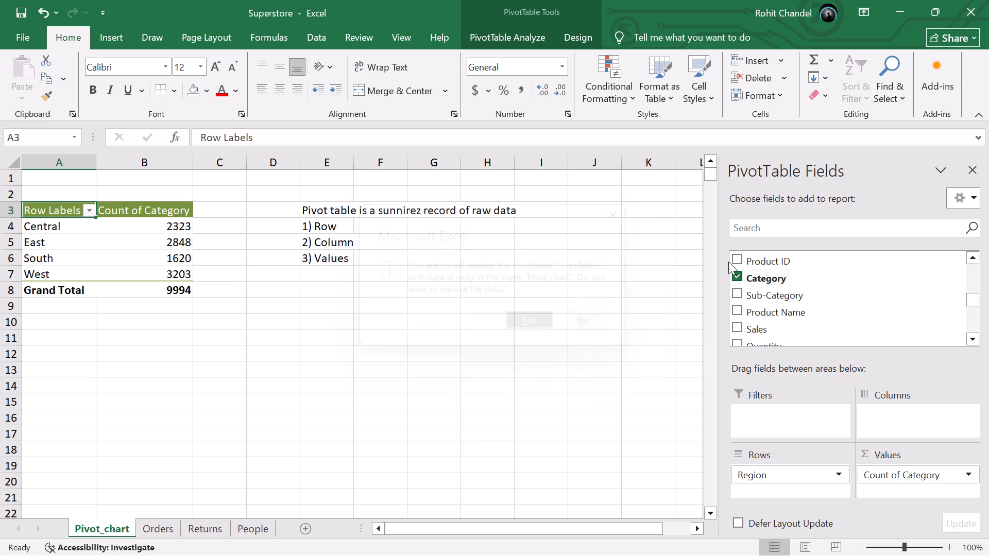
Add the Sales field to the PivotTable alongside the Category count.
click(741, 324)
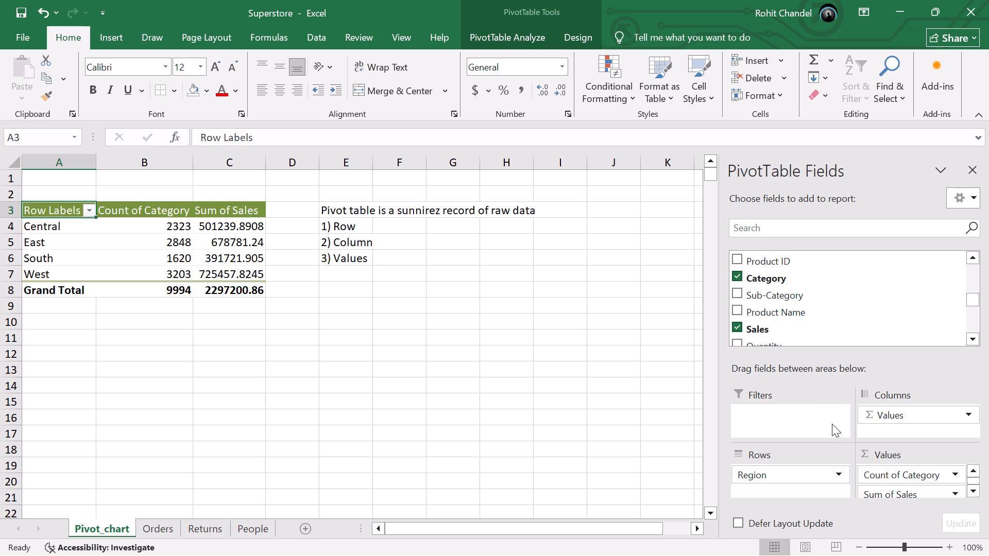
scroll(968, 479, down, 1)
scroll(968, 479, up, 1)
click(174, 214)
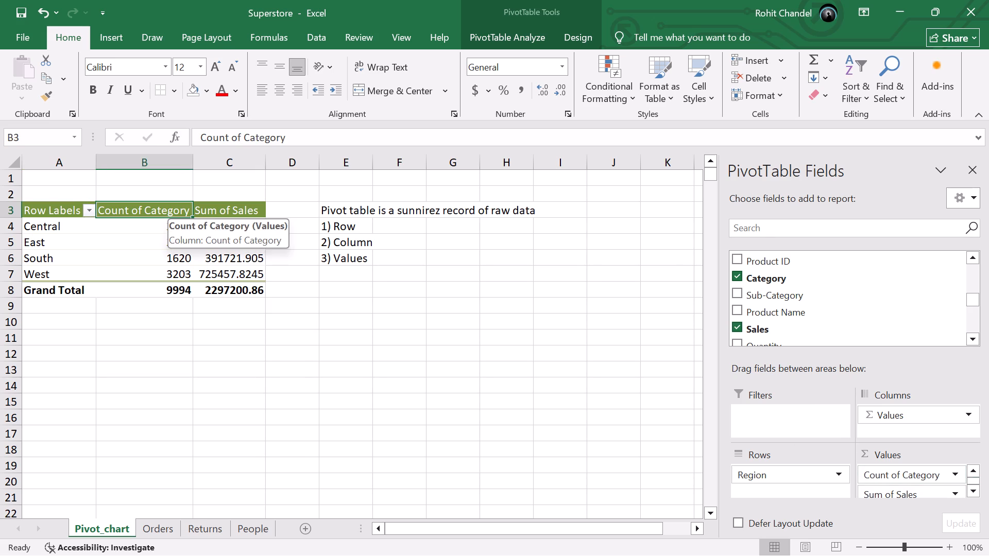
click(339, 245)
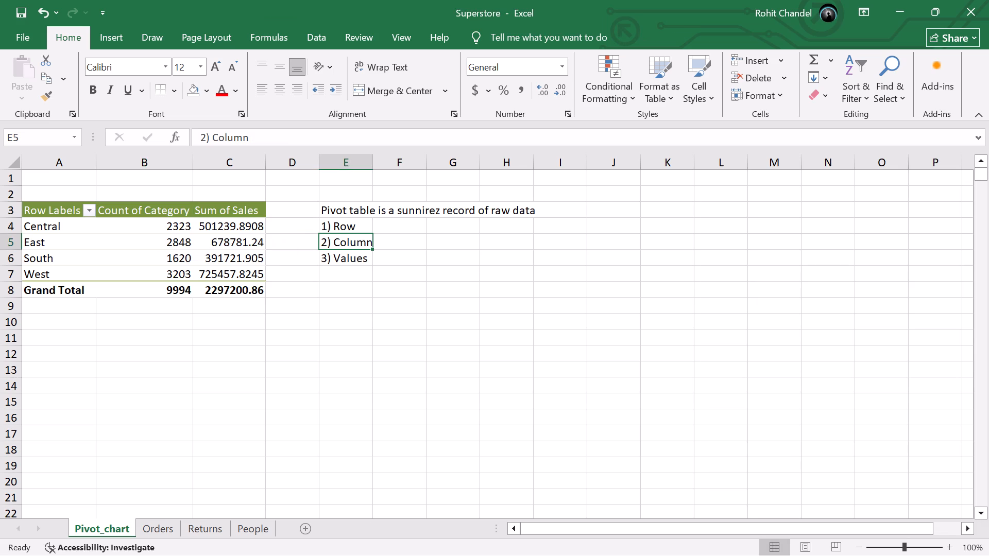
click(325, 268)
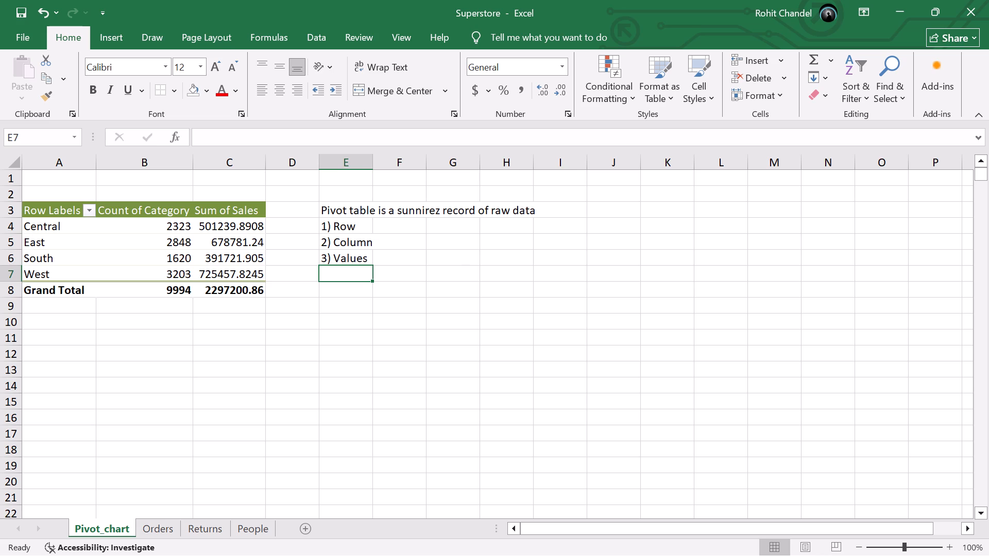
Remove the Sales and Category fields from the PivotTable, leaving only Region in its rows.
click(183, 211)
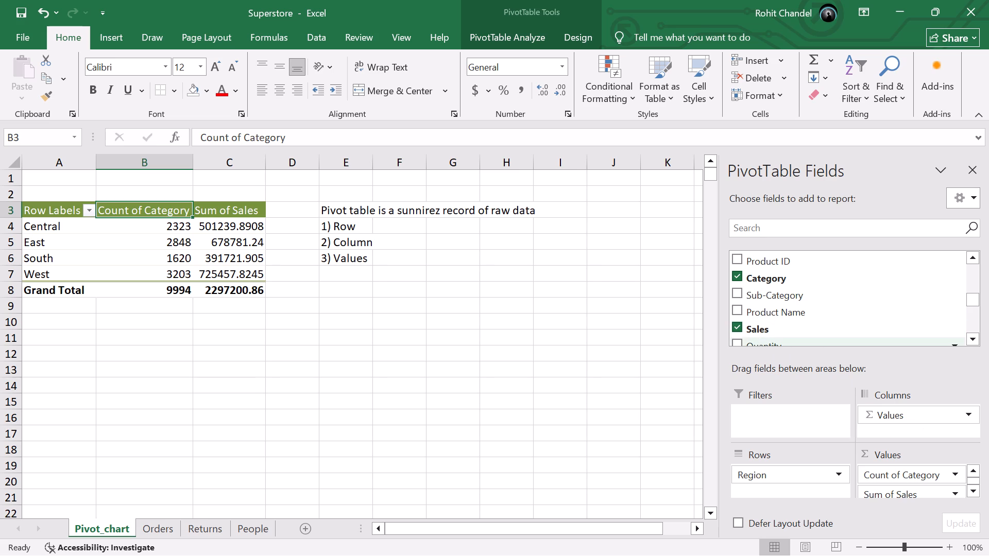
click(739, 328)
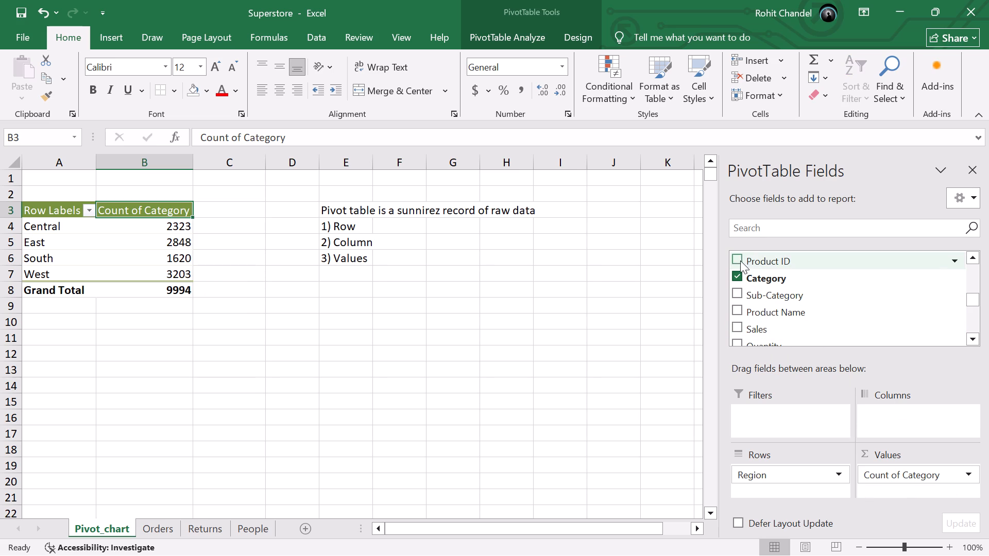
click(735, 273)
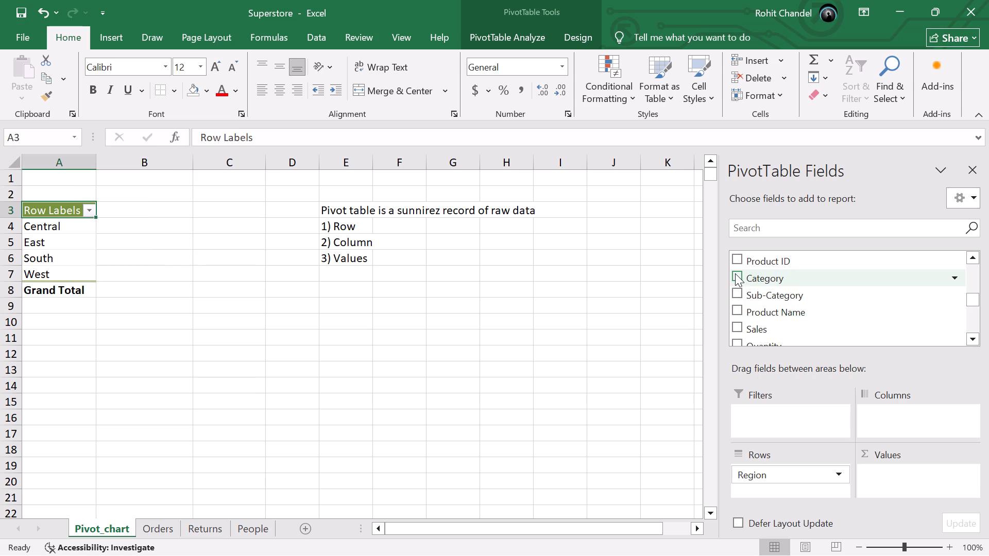
Place the Category field in the PivotTable's Columns area, agreeing to replace the overlapping data on the sheet.
drag(752, 280, 883, 415)
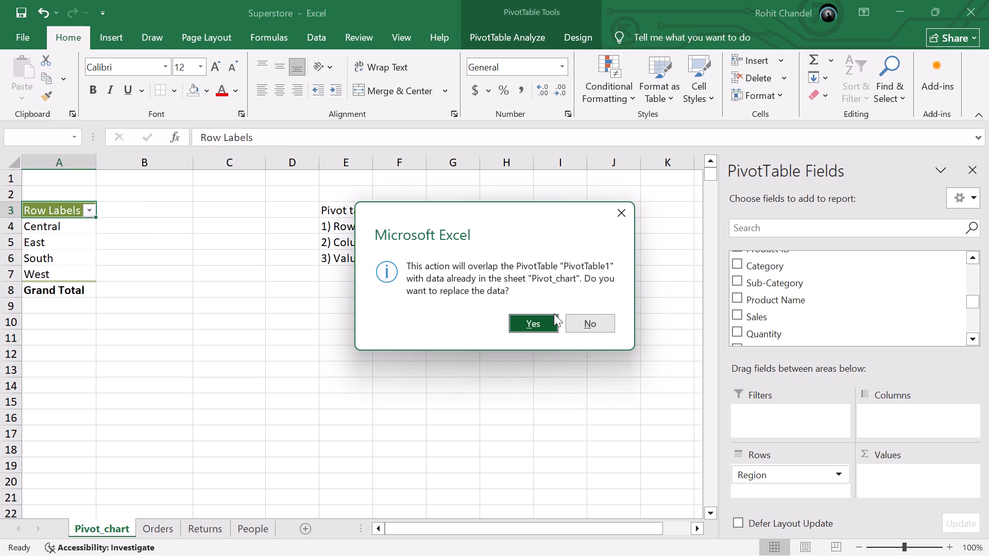
click(554, 314)
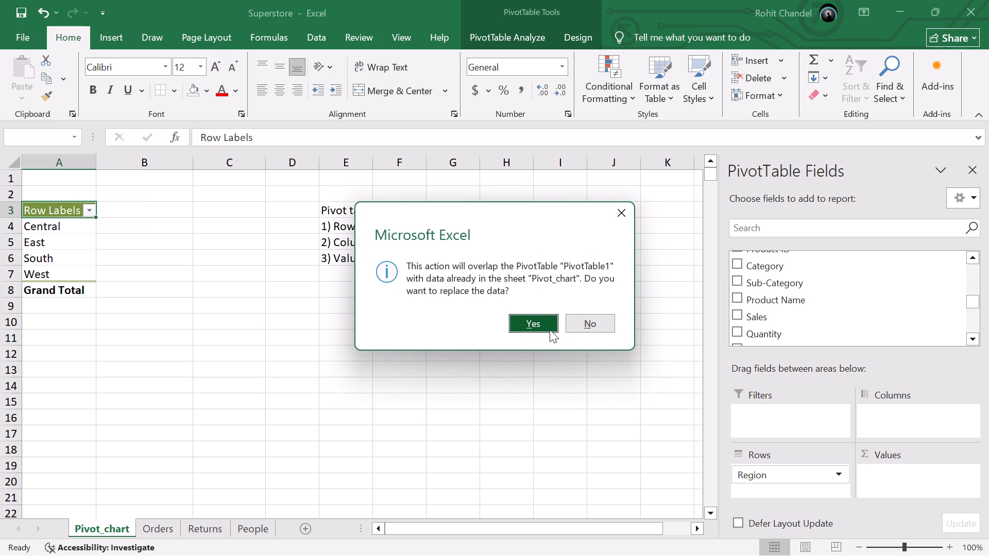
click(548, 326)
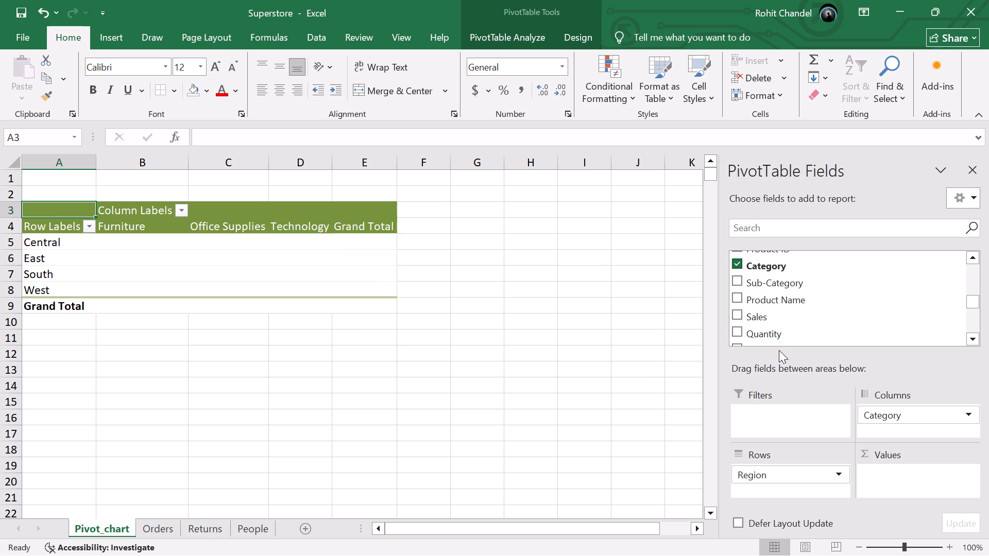
Add the Sales field to the PivotTable's Values area and place it there a second time.
click(740, 316)
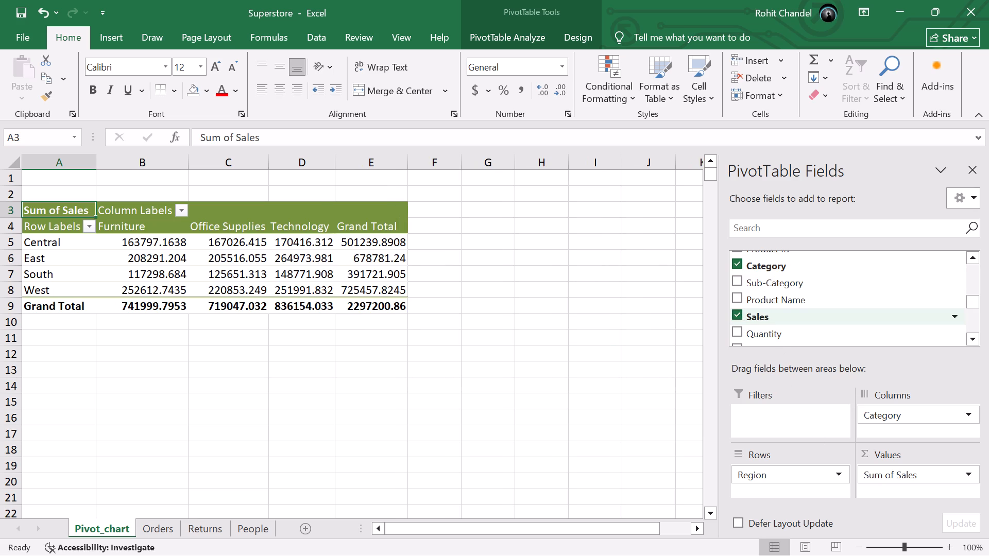
drag(754, 316, 885, 435)
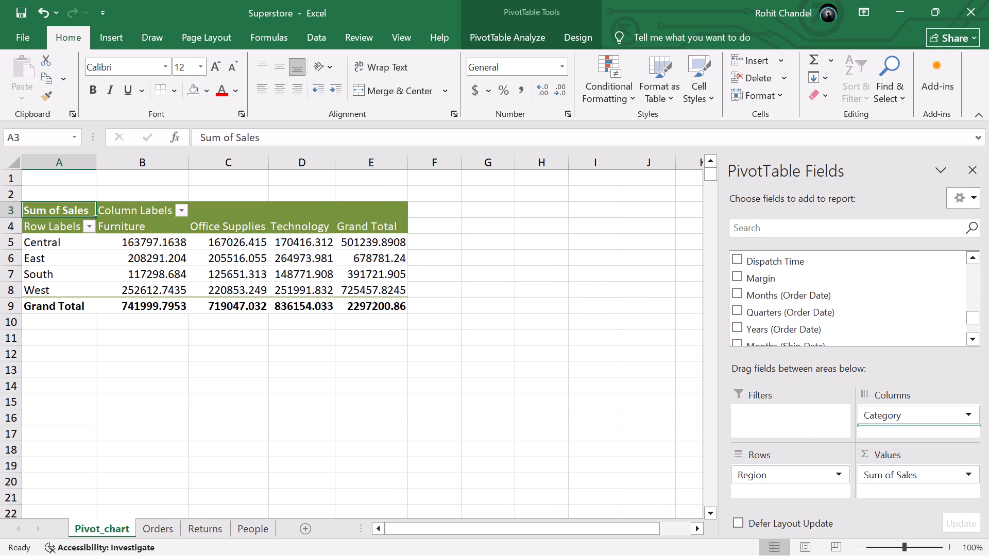
drag(885, 435, 908, 471)
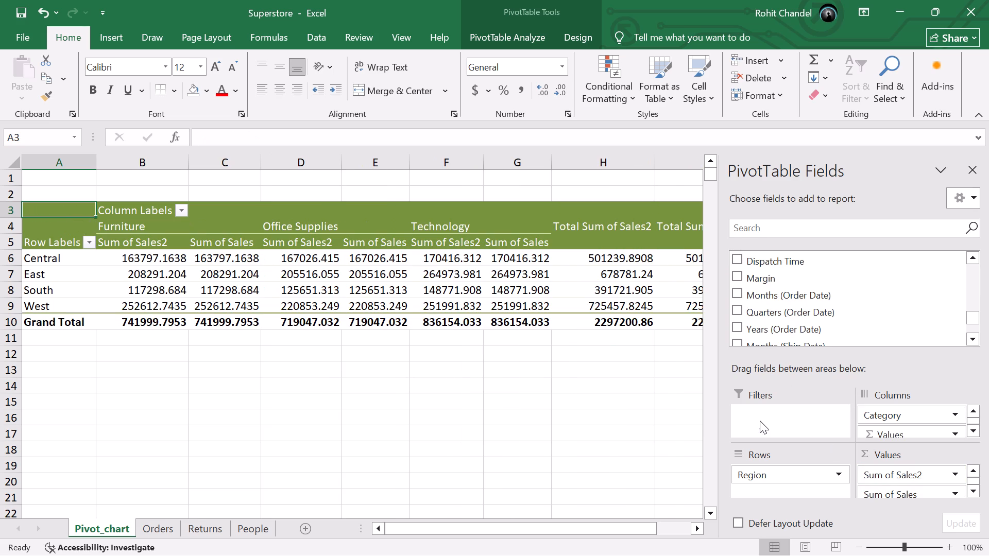
Remove the duplicate Sum of Sales2 field from the PivotTable's Values area and leave the PivotTable by selecting an empty cell.
scroll(577, 386, left, 2)
scroll(577, 386, right, 1)
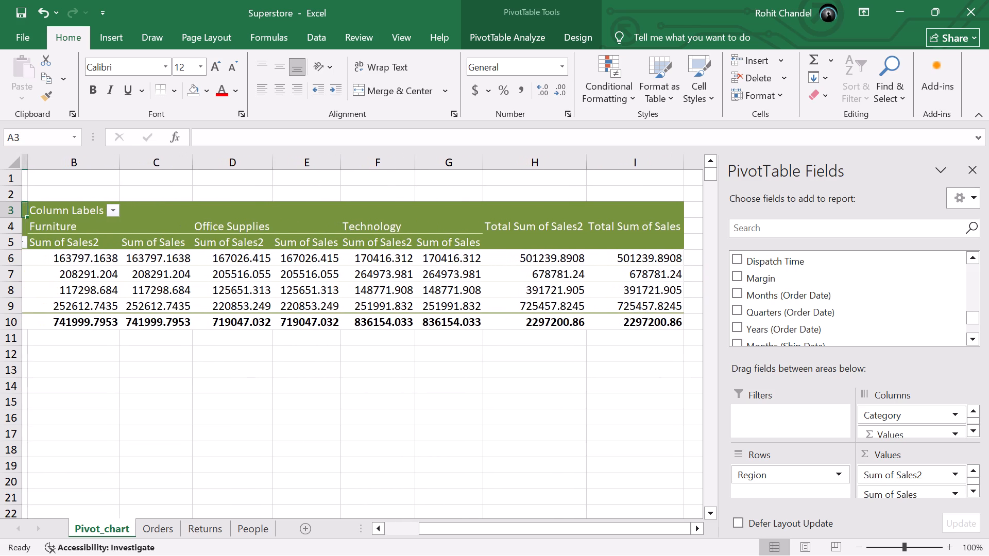
scroll(577, 386, right, 1)
scroll(577, 386, left, 2)
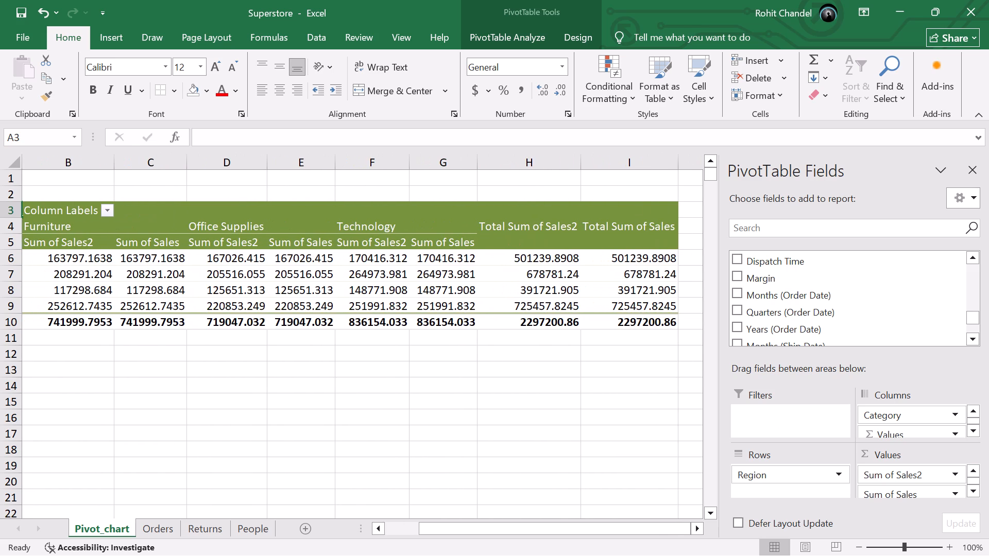
scroll(577, 386, right, 3)
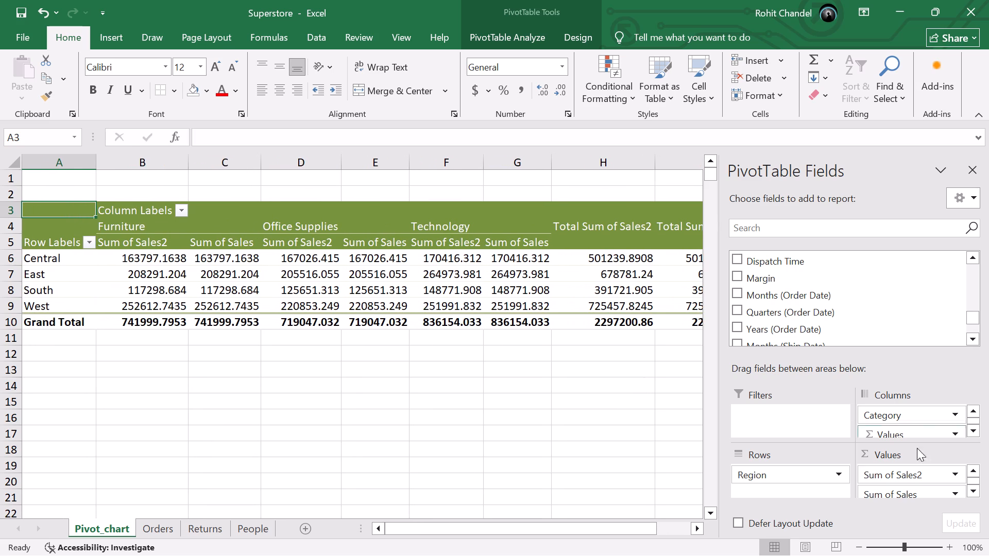
click(956, 472)
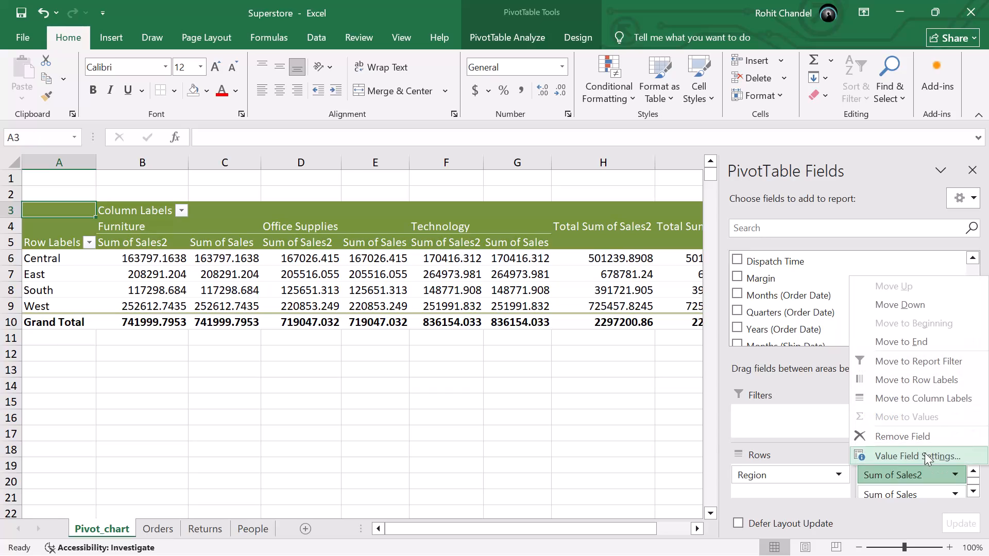
click(912, 432)
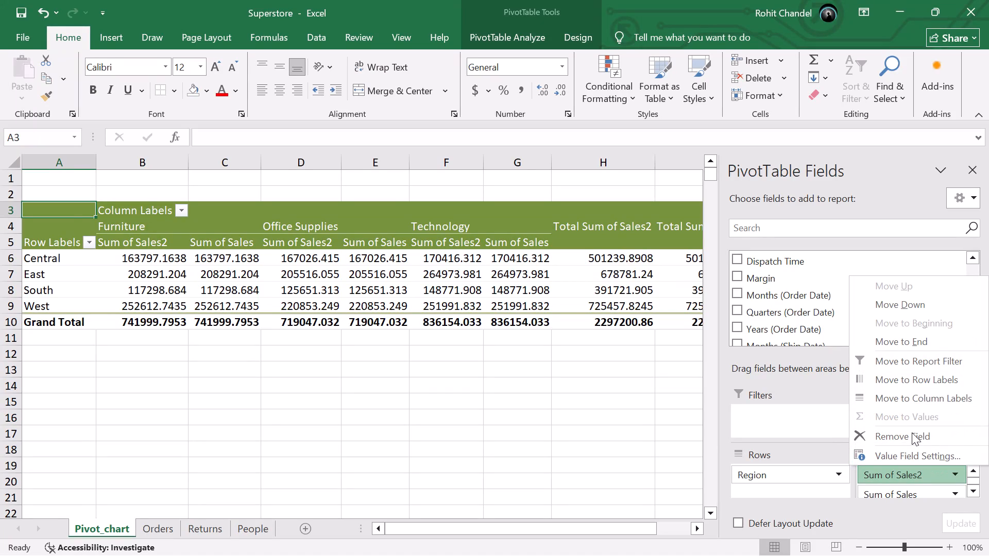
click(513, 393)
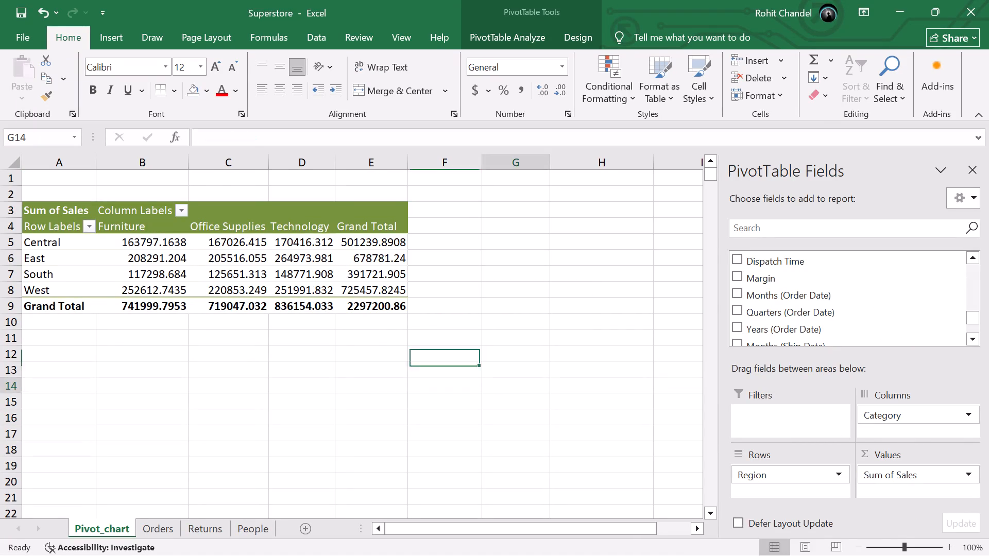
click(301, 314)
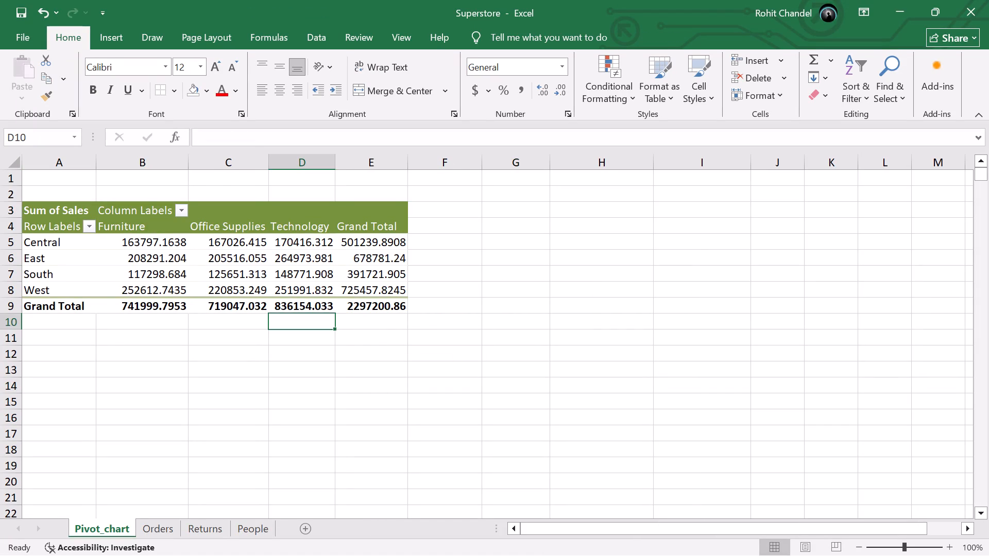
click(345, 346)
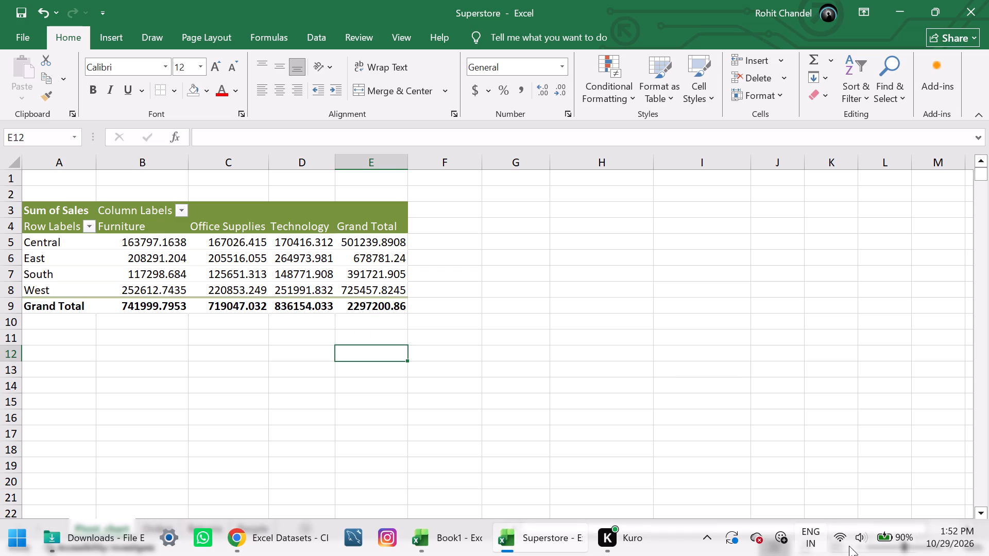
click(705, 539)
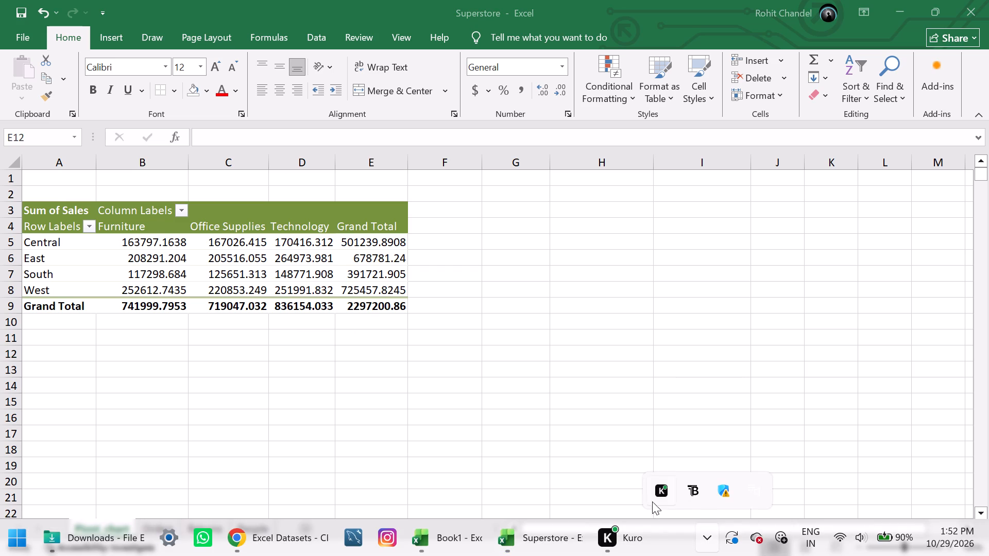
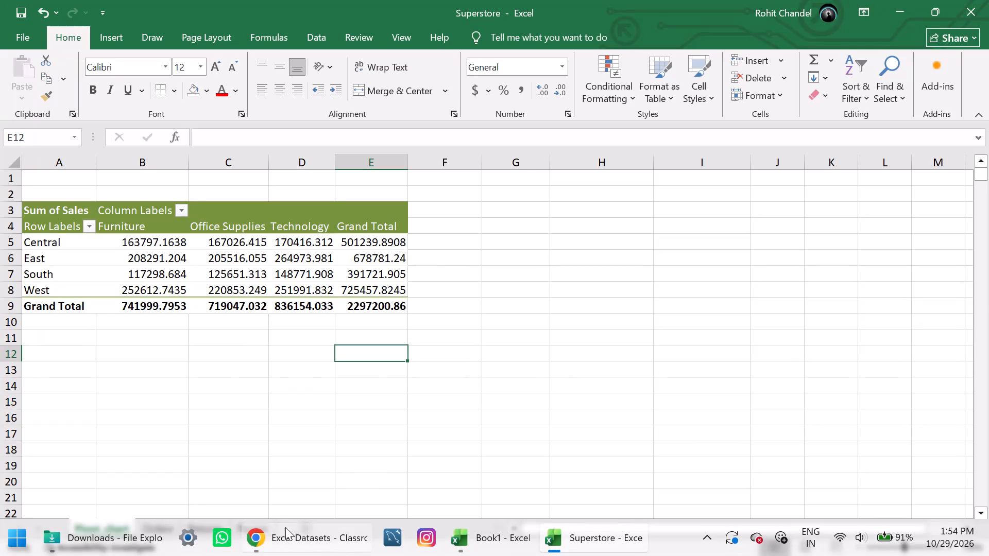
Switch to Chrome and close the window showing the Excel Datasets Classroom page.
click(293, 546)
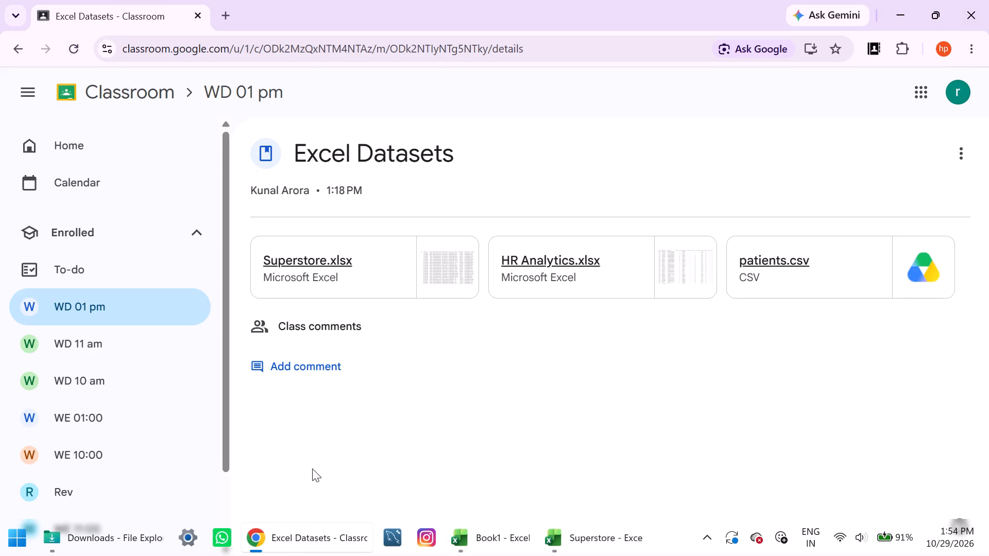
click(966, 156)
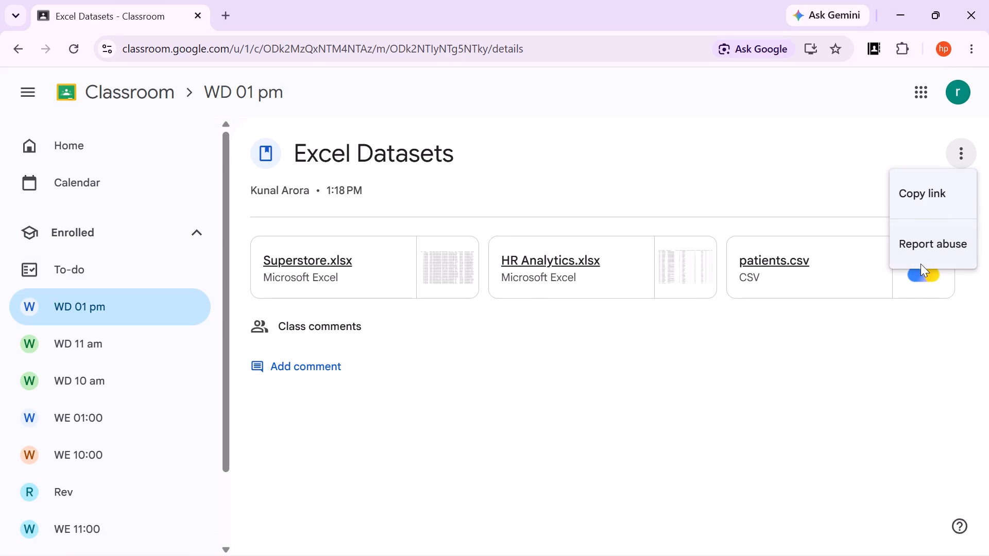
click(765, 177)
click(988, 0)
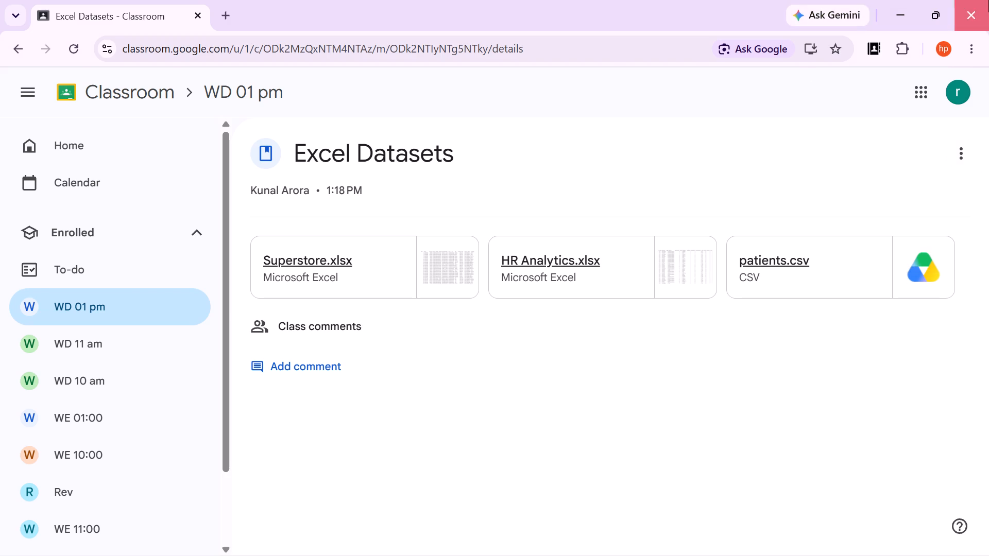
Save the Superstore workbook in its current location and close it.
click(988, 0)
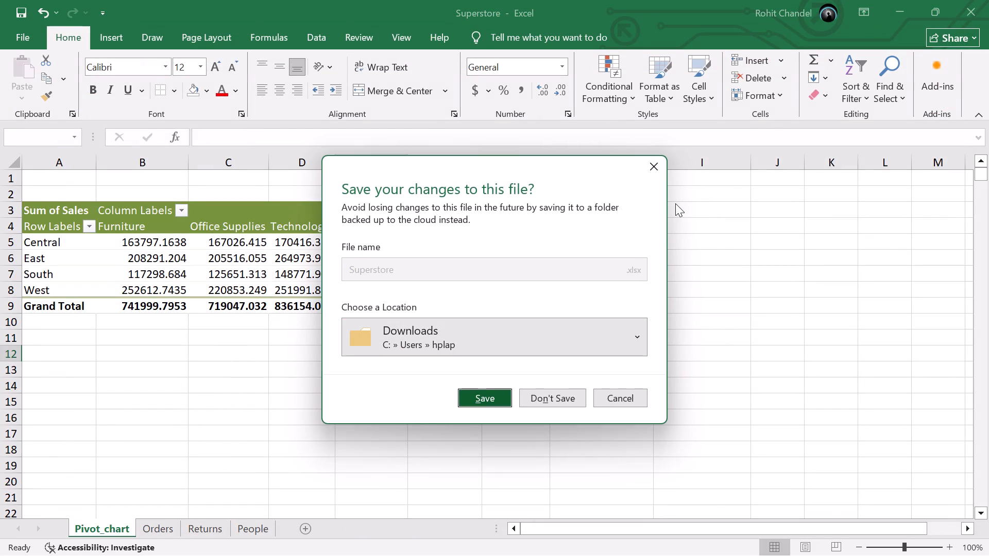
click(652, 167)
click(655, 263)
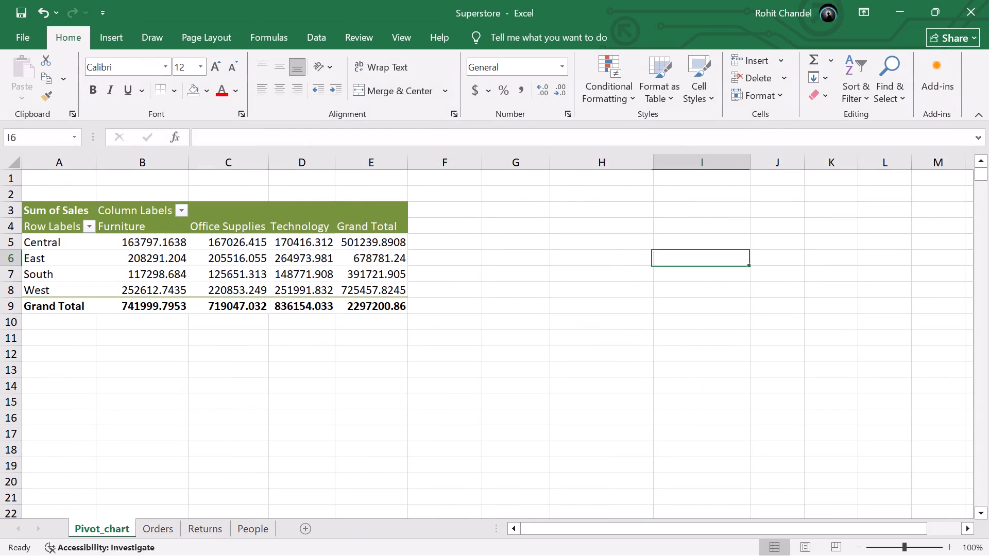
key(ctrl+s)
key(ctrl+s)
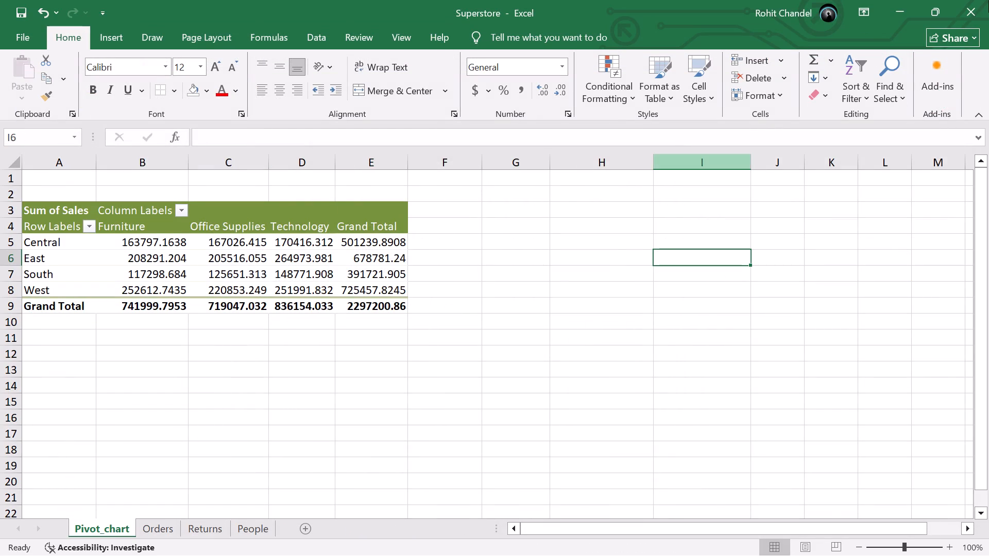
click(988, 1)
Close the Book1 workbook, saving its changes to the New Excel folder, and close the remaining File Explorer window.
click(988, 1)
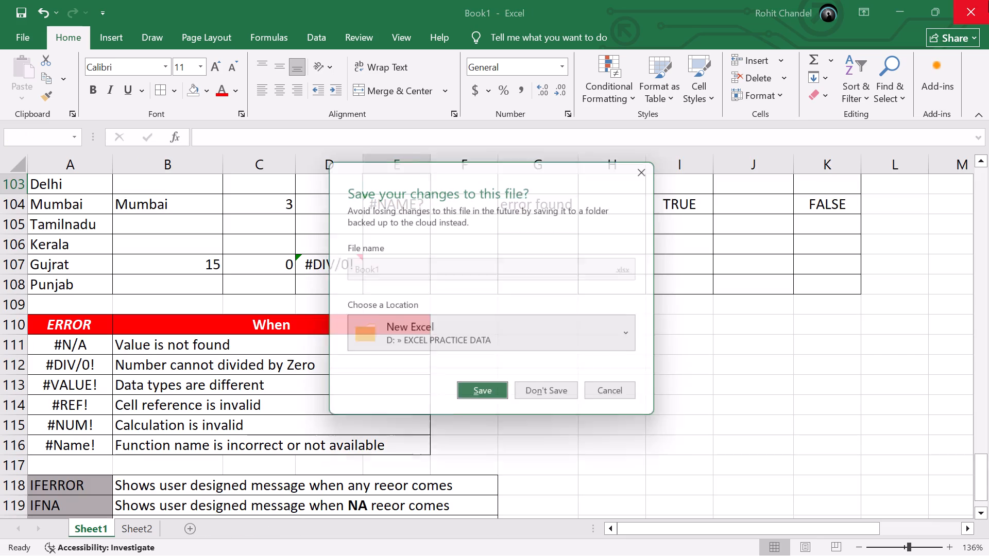
click(496, 399)
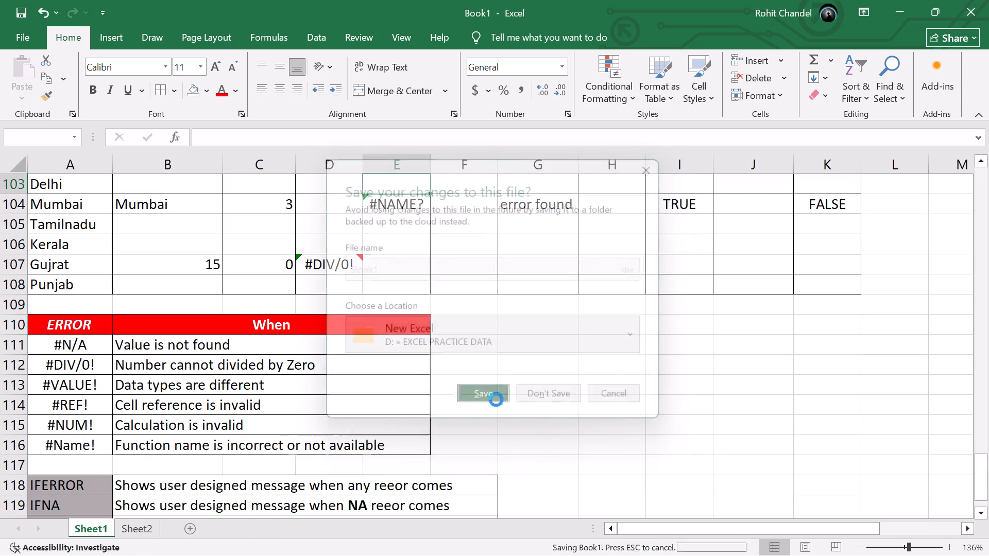
click(969, 6)
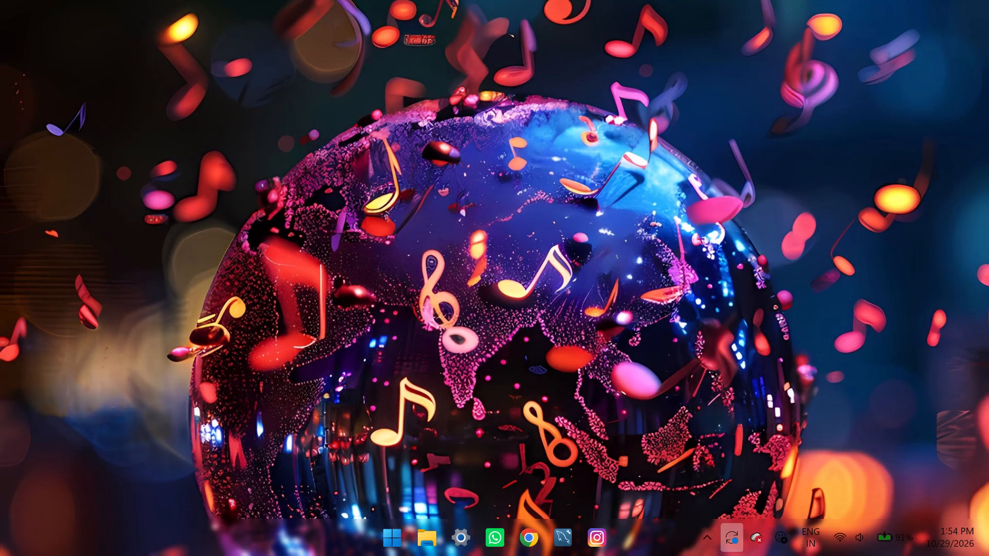
Show the hidden background apps in the system tray.
click(713, 529)
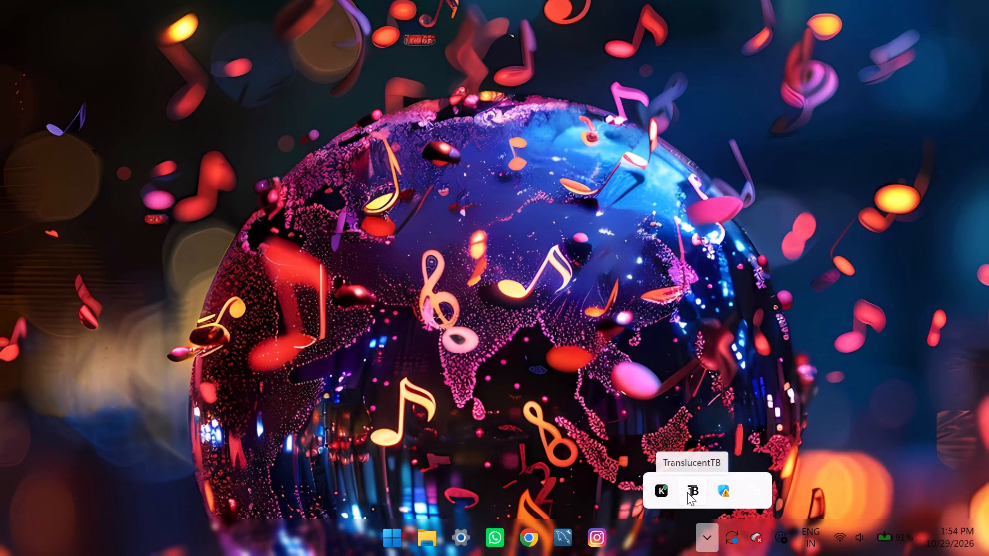